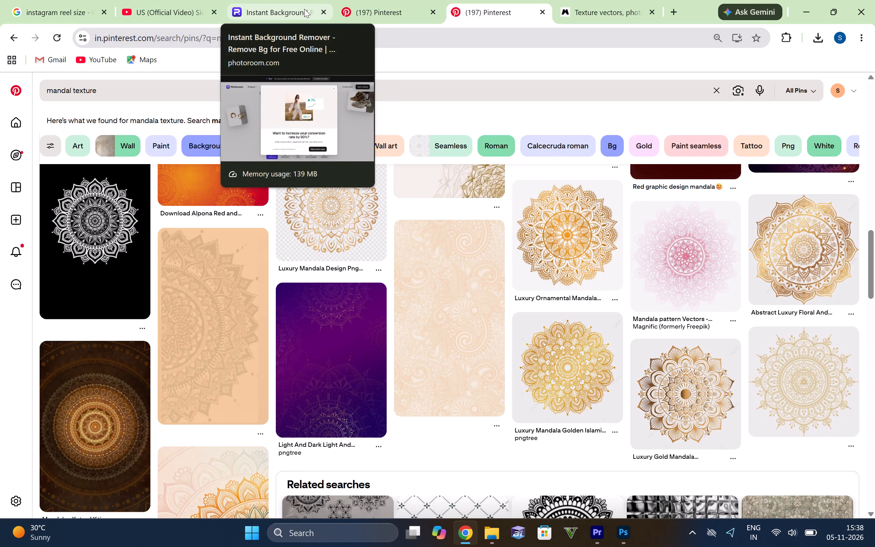
# Browse the Pinterest results for "mandal texture" to look for a suitable mandala texture or background image.
pyautogui.scroll(-1, 406, 69)
pyautogui.scroll(-2, 422, 305)
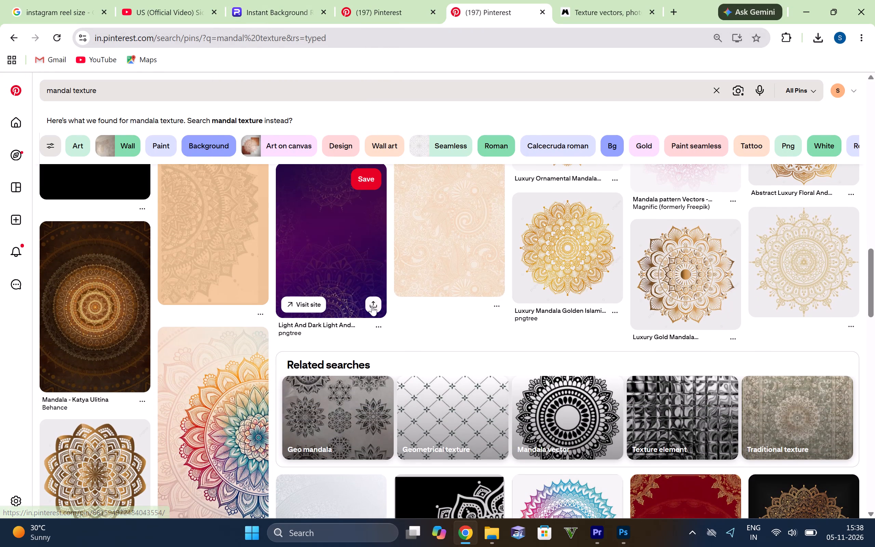
pyautogui.scroll(4, 332, 258)
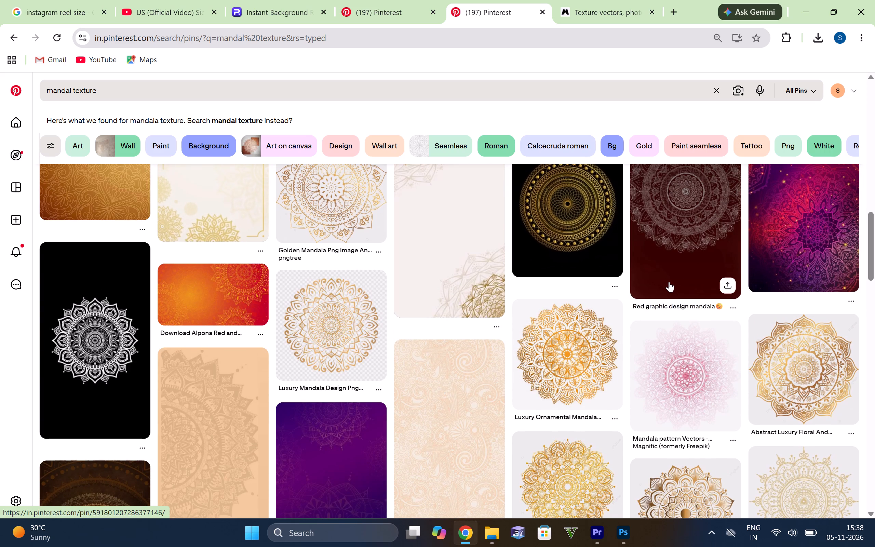
pyautogui.scroll(-1, 702, 255)
pyautogui.scroll(3, 592, 285)
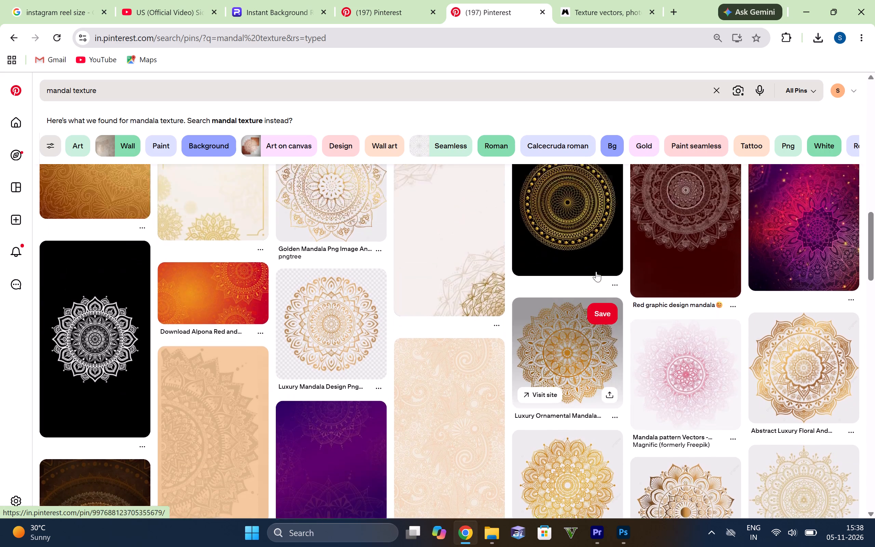
pyautogui.scroll(-1, 671, 335)
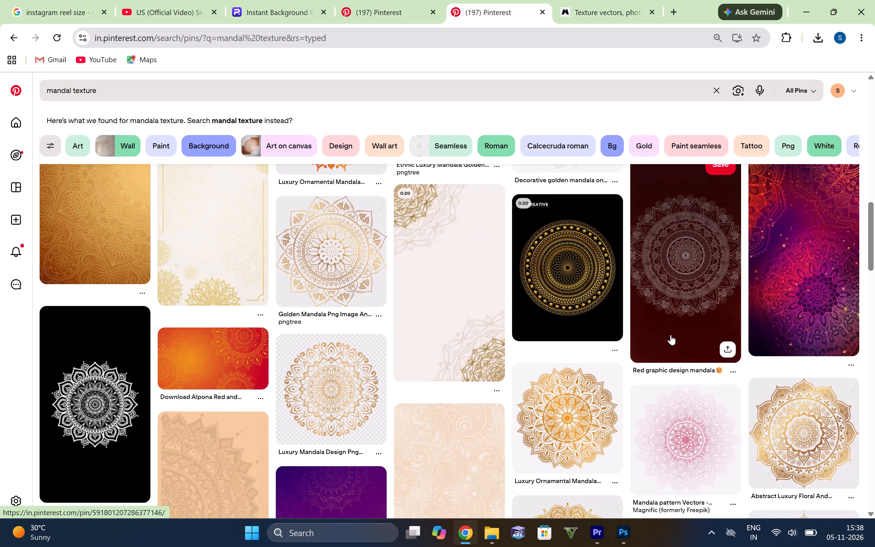
pyautogui.scroll(-2, 671, 335)
pyautogui.scroll(-1, 603, 368)
pyautogui.scroll(-2, 611, 279)
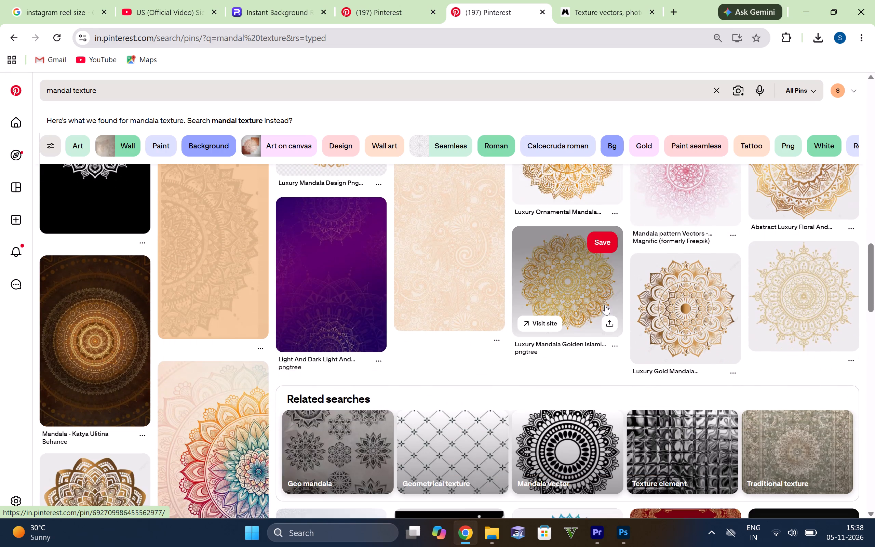
pyautogui.scroll(-2, 554, 309)
pyautogui.scroll(-3, 460, 334)
pyautogui.scroll(-3, 544, 344)
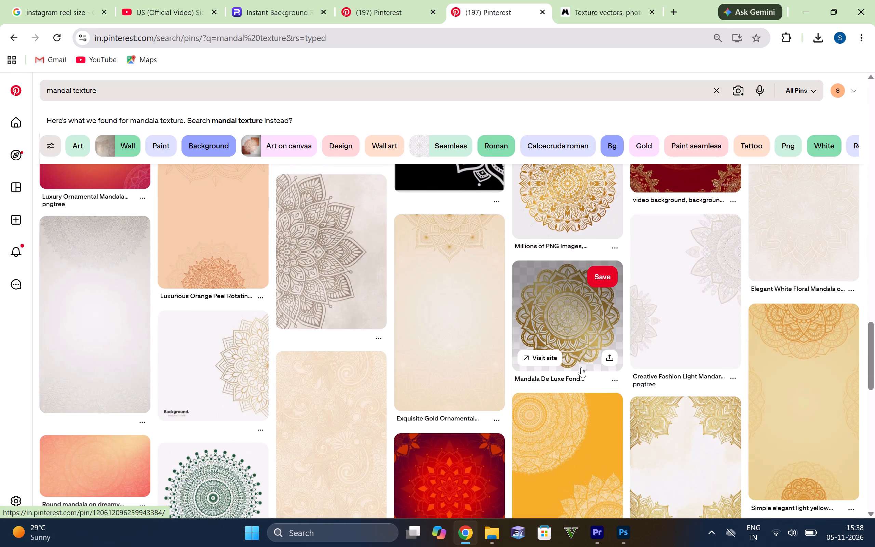
pyautogui.scroll(1, 584, 369)
pyautogui.scroll(-2, 565, 283)
pyautogui.scroll(-1, 627, 270)
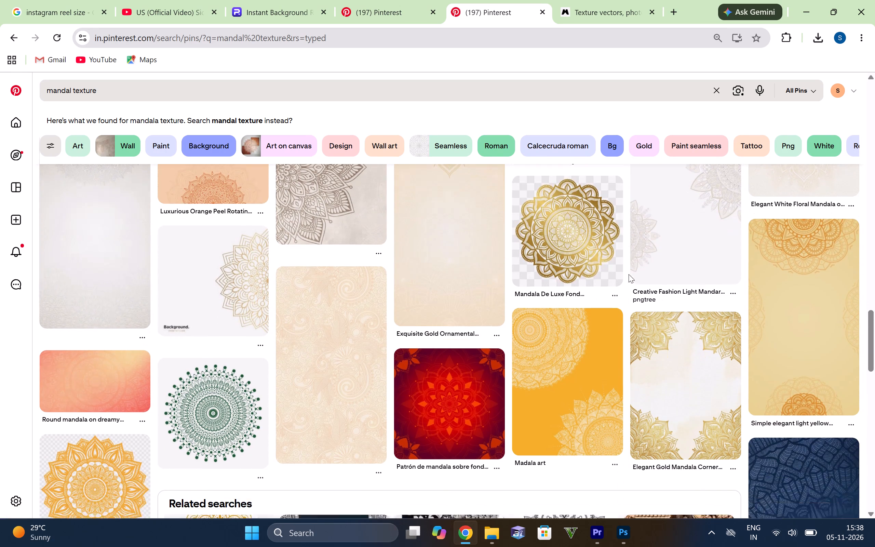
pyautogui.scroll(-3, 546, 251)
pyautogui.scroll(-3, 566, 229)
pyautogui.scroll(-4, 577, 368)
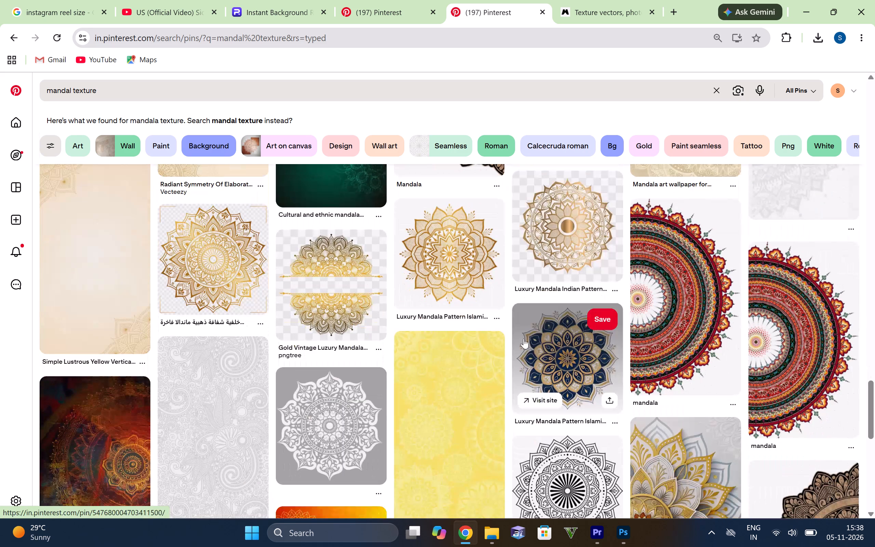
pyautogui.scroll(-2, 453, 270)
pyautogui.scroll(-3, 646, 317)
pyautogui.scroll(-2, 529, 314)
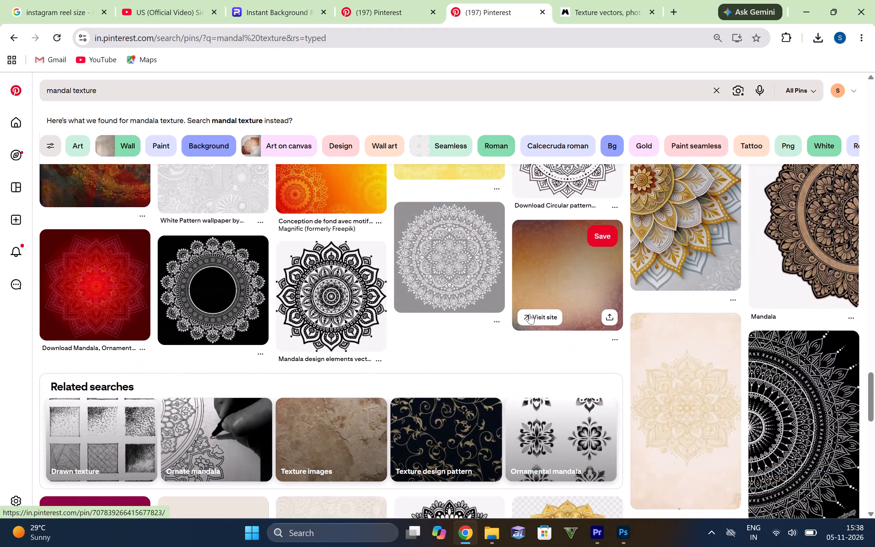
pyautogui.scroll(-1, 529, 309)
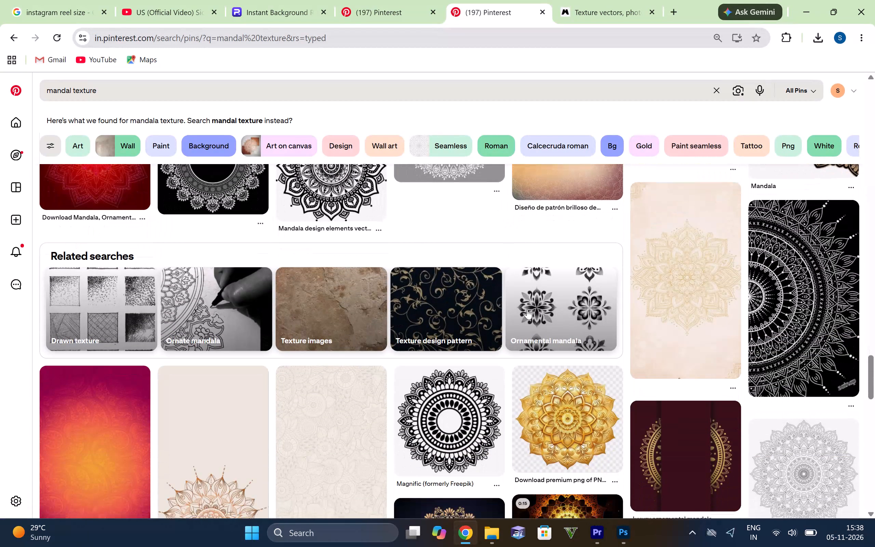
pyautogui.scroll(-2, 527, 309)
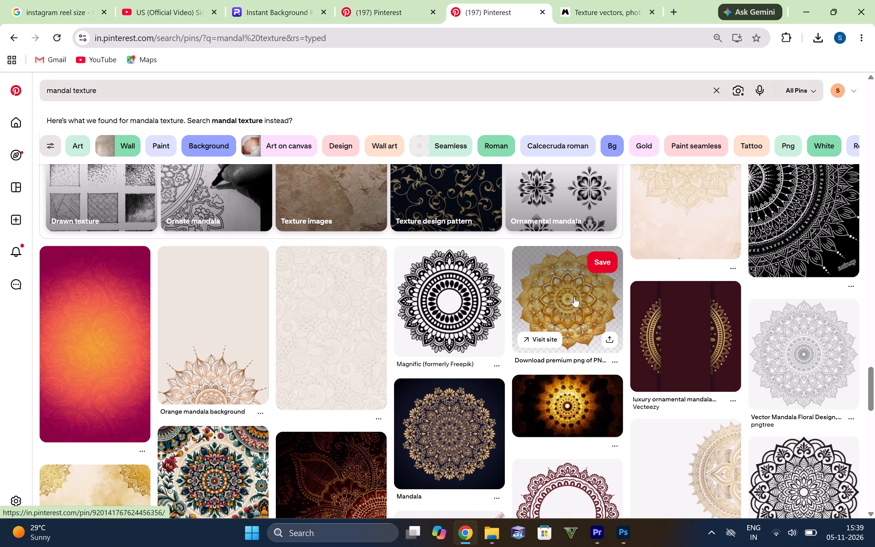
pyautogui.scroll(-1, 614, 374)
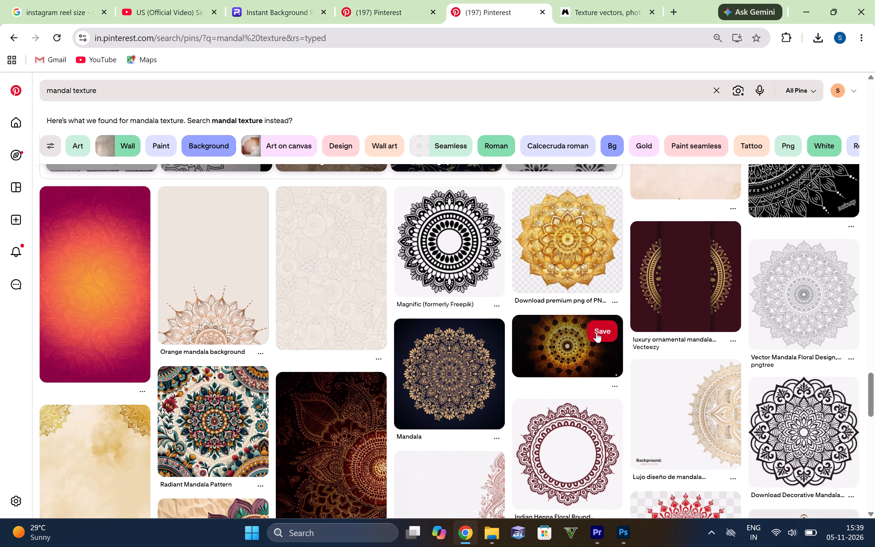
pyautogui.scroll(-4, 560, 299)
pyautogui.scroll(1, 584, 345)
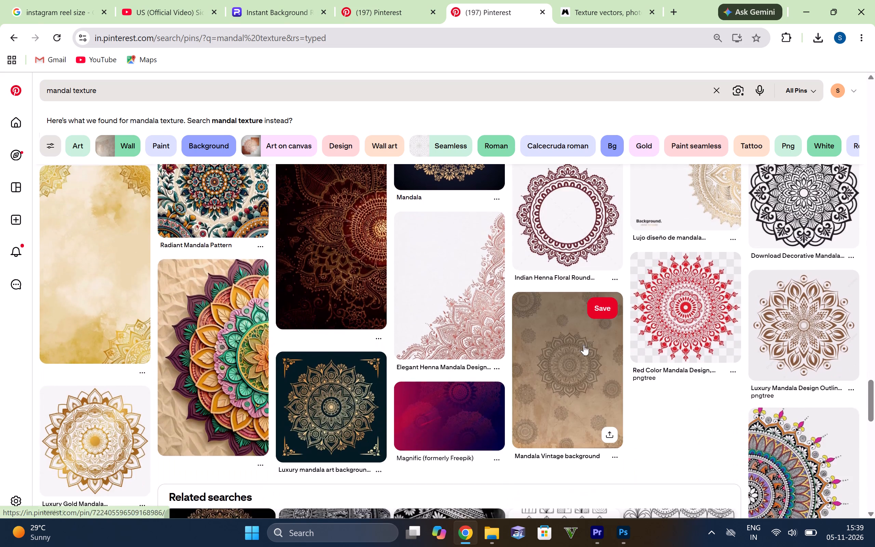
pyautogui.scroll(2, 584, 345)
pyautogui.scroll(-1, 584, 345)
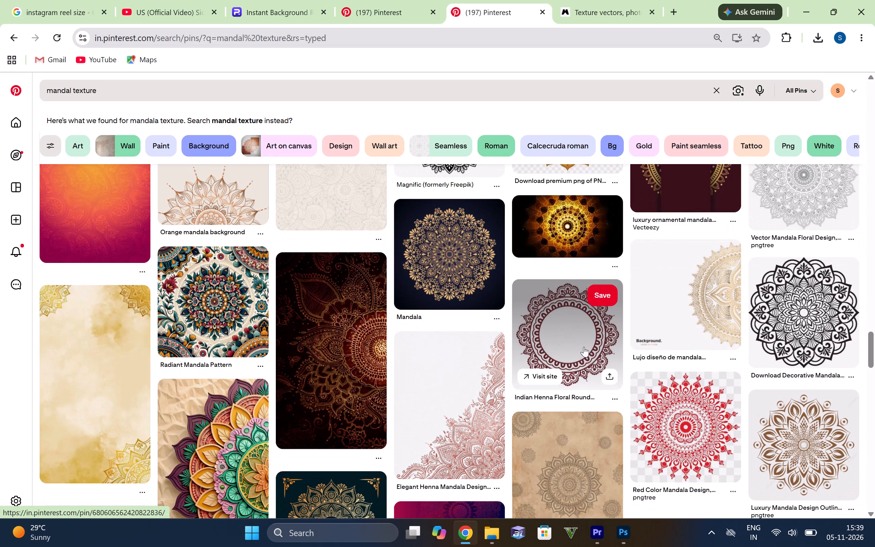
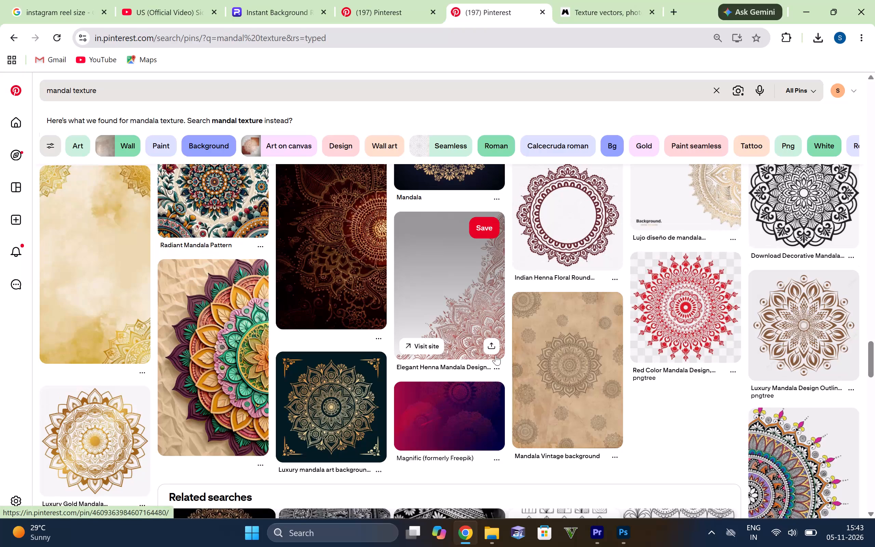
# Look through the "mandal texture" results on both sides of the related searches for a suitable background.
pyautogui.scroll(-2, 585, 250)
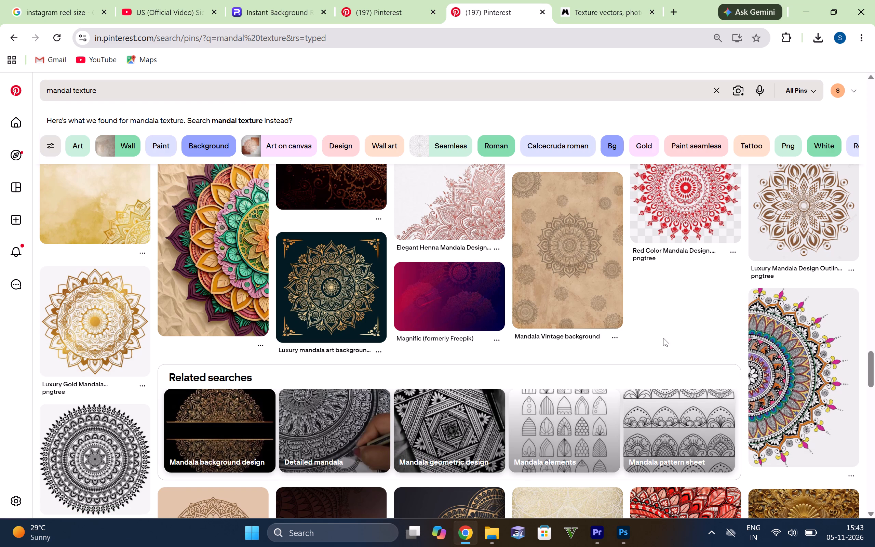
pyautogui.scroll(-3, 627, 411)
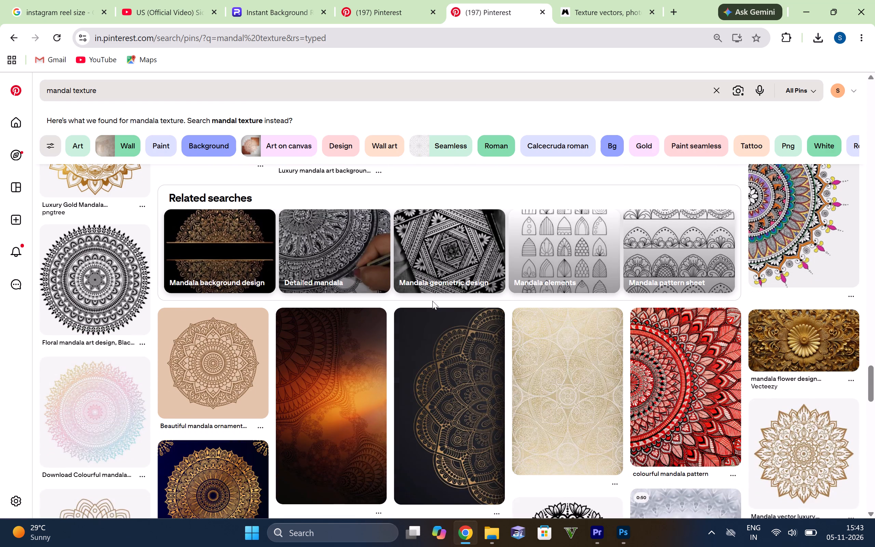
pyautogui.scroll(1, 432, 299)
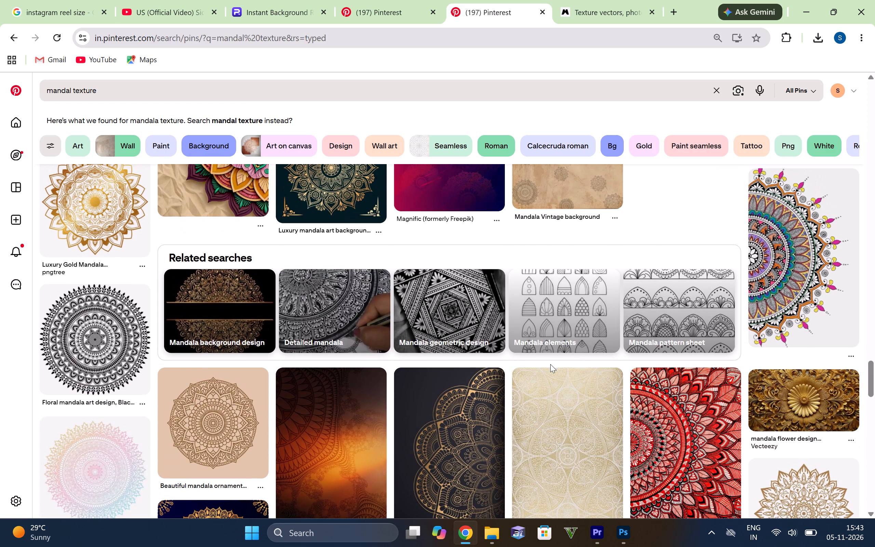
pyautogui.scroll(3, 575, 389)
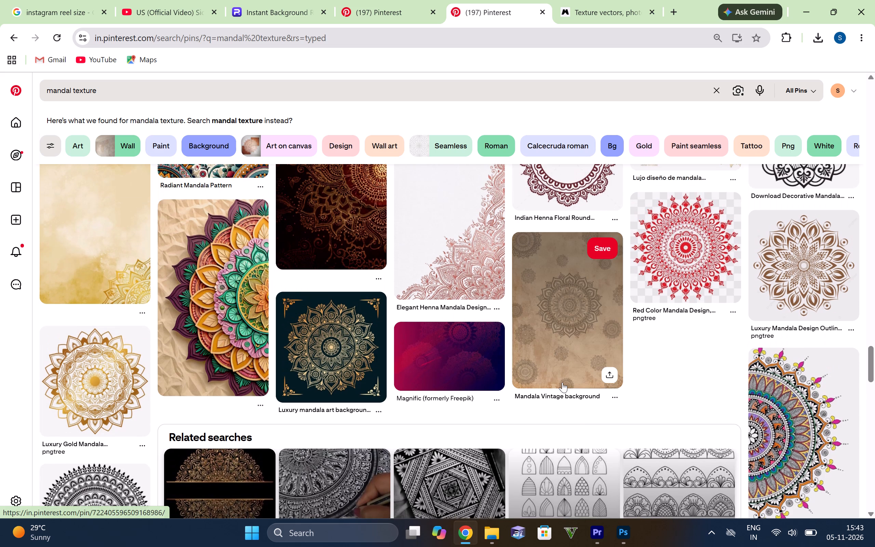
pyautogui.scroll(3, 531, 316)
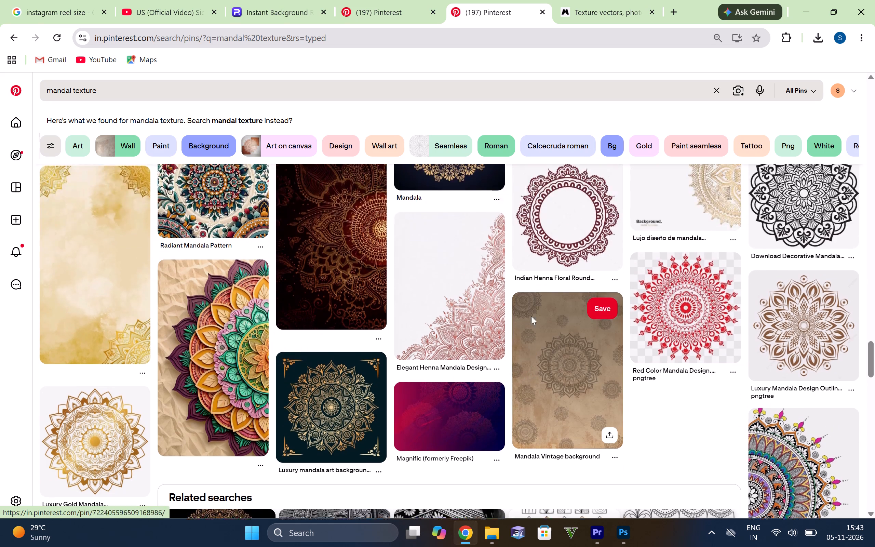
pyautogui.scroll(2, 531, 316)
pyautogui.scroll(5, 562, 378)
pyautogui.scroll(4, 456, 333)
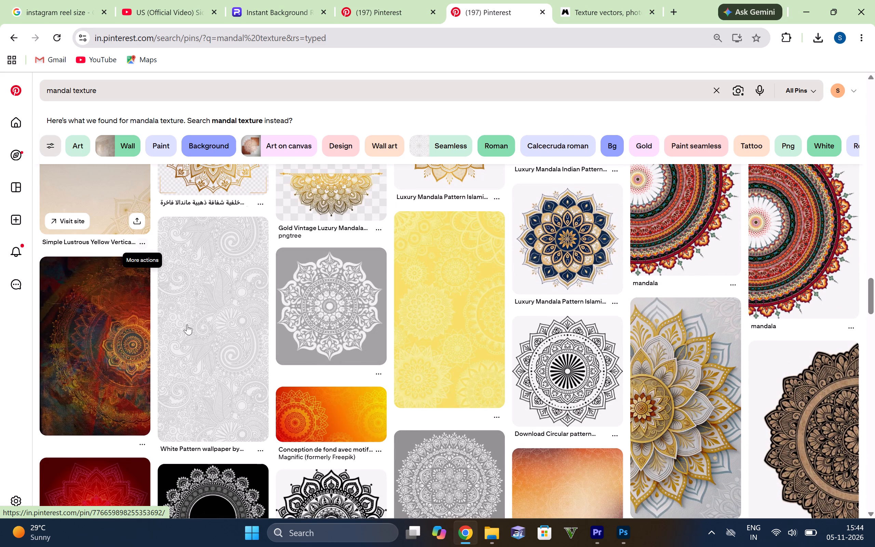
pyautogui.scroll(-5, 184, 324)
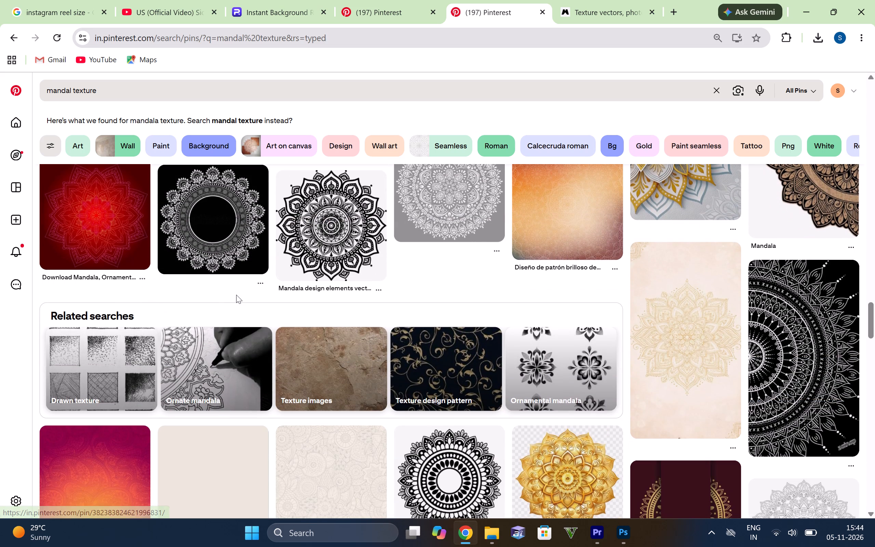
pyautogui.scroll(-2, 208, 300)
pyautogui.scroll(-2, 471, 213)
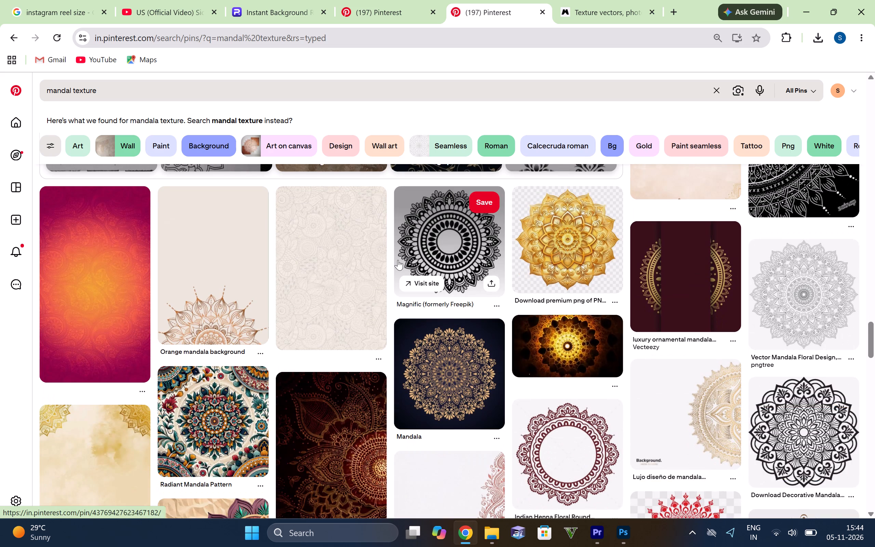
pyautogui.scroll(-3, 385, 266)
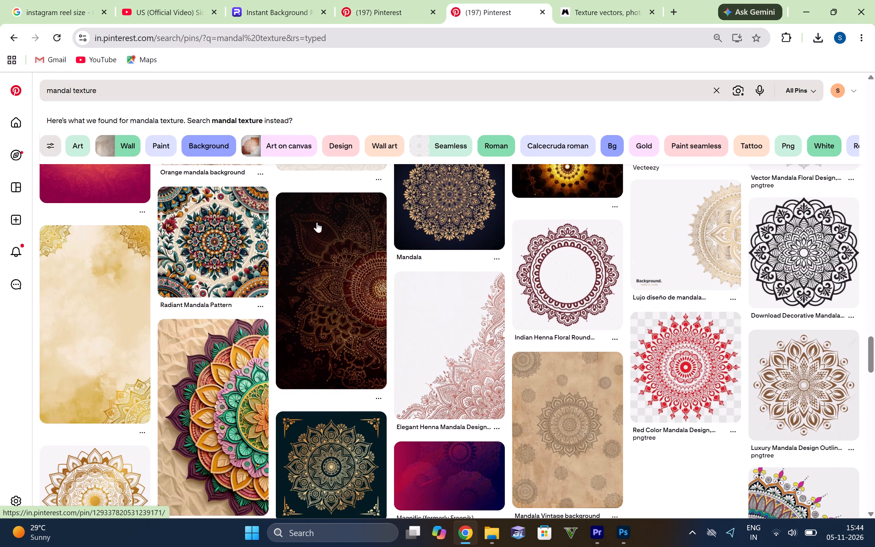
pyautogui.scroll(-2, 320, 222)
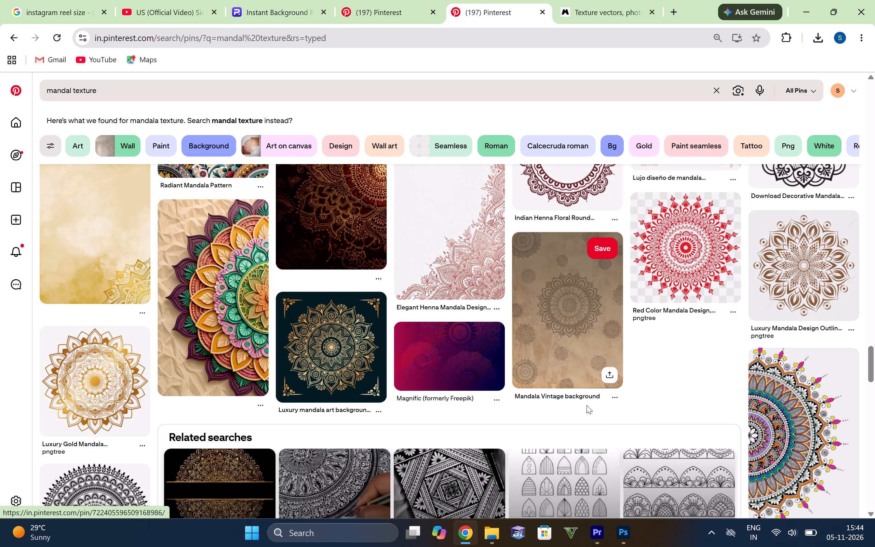
# Check the Diwali.psd poster in Photoshop and return to the Pinterest results in Chrome.
pyautogui.moveTo(627, 526); pyautogui.dragTo(630, 526)
pyautogui.click(625, 543)
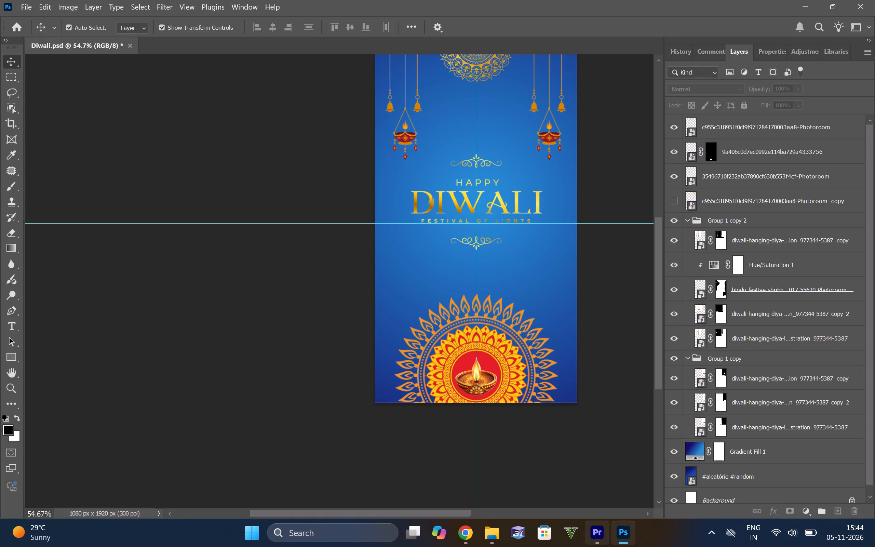
pyautogui.click(606, 531)
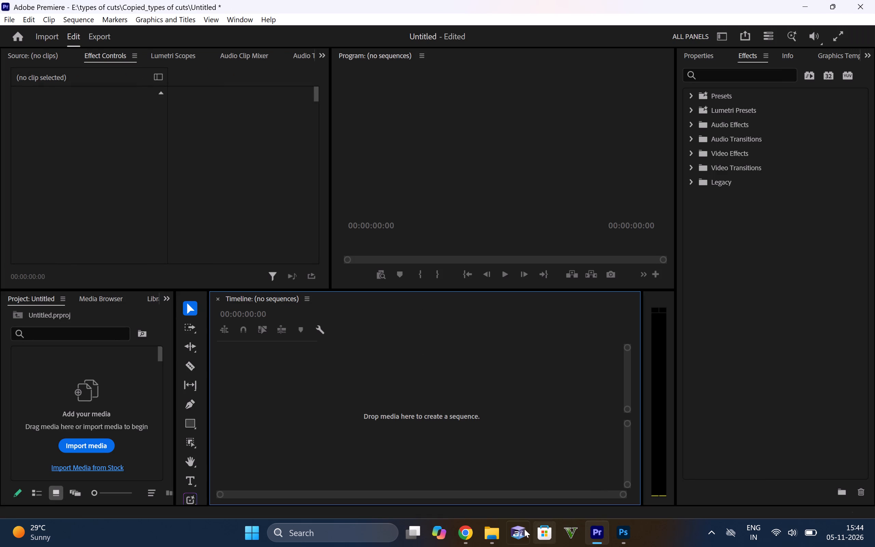
pyautogui.click(468, 526)
# Examine the earlier "mandal texture" results for a pattern that suits the Diwali poster background.
pyautogui.scroll(6, 584, 330)
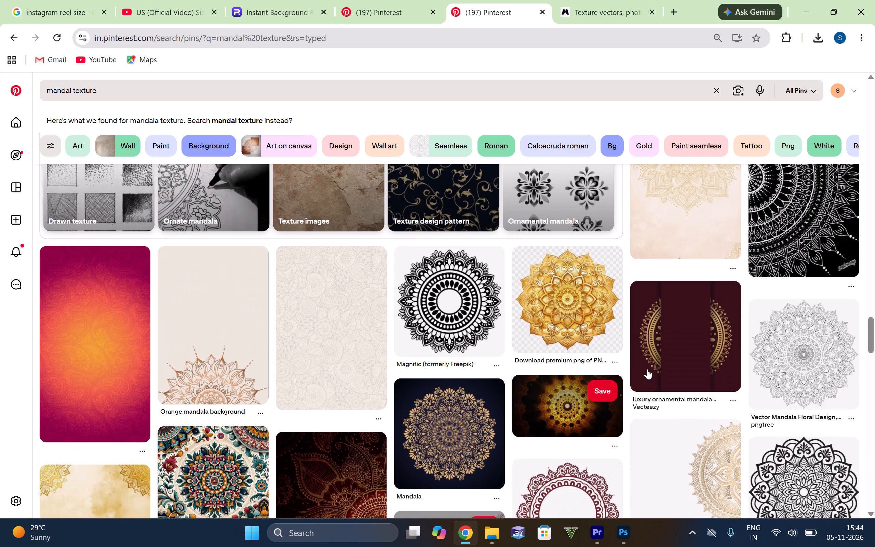
pyautogui.scroll(5, 648, 368)
pyautogui.scroll(6, 684, 340)
pyautogui.scroll(2, 373, 331)
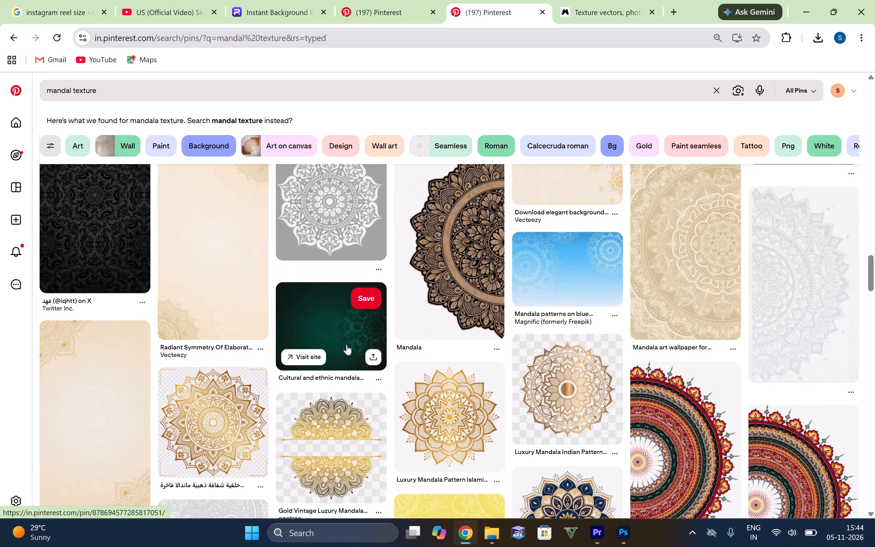
pyautogui.scroll(-4, 337, 347)
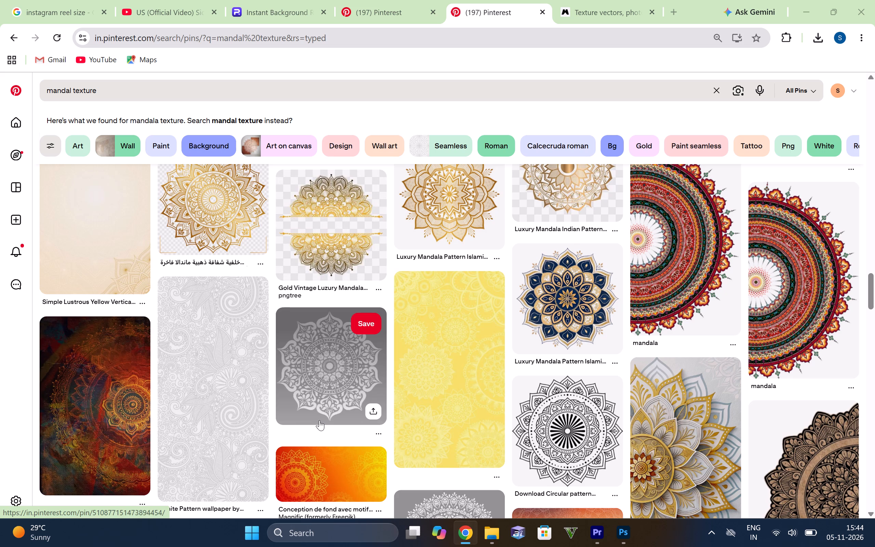
pyautogui.scroll(4, 494, 358)
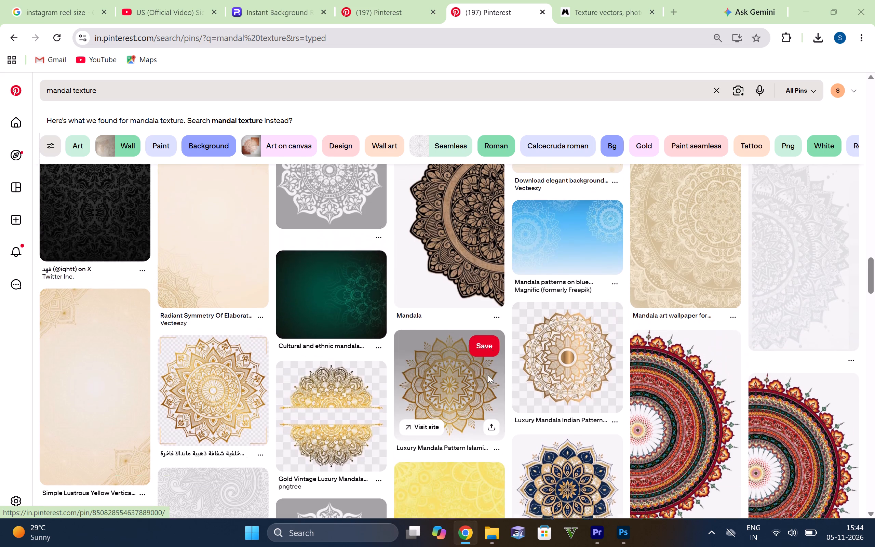
pyautogui.scroll(2, 581, 333)
pyautogui.scroll(2, 709, 349)
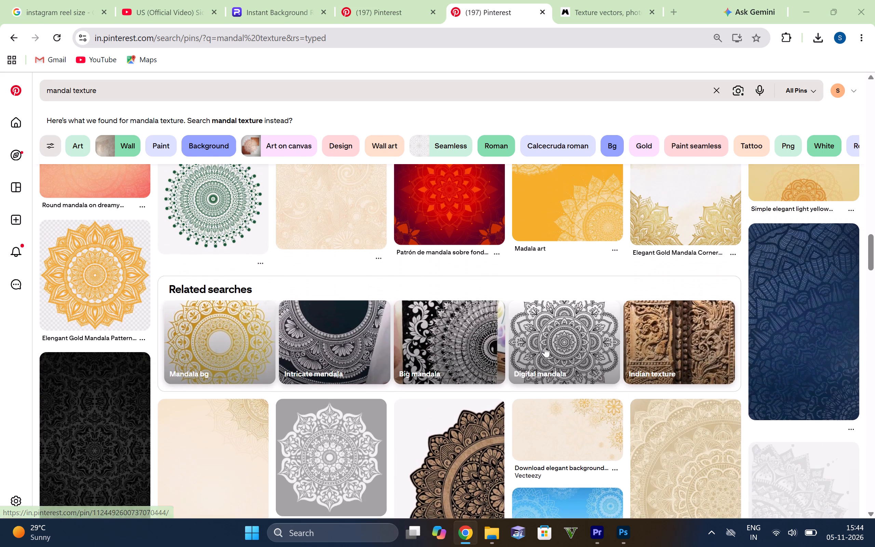
pyautogui.scroll(3, 545, 345)
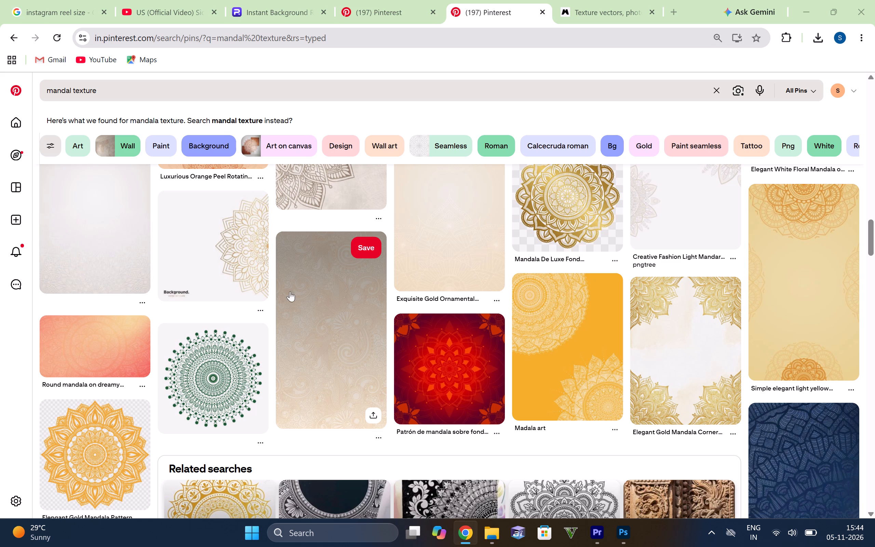
# Open the pale peach paisley pattern pin and look over its related pins.
pyautogui.click(328, 297)
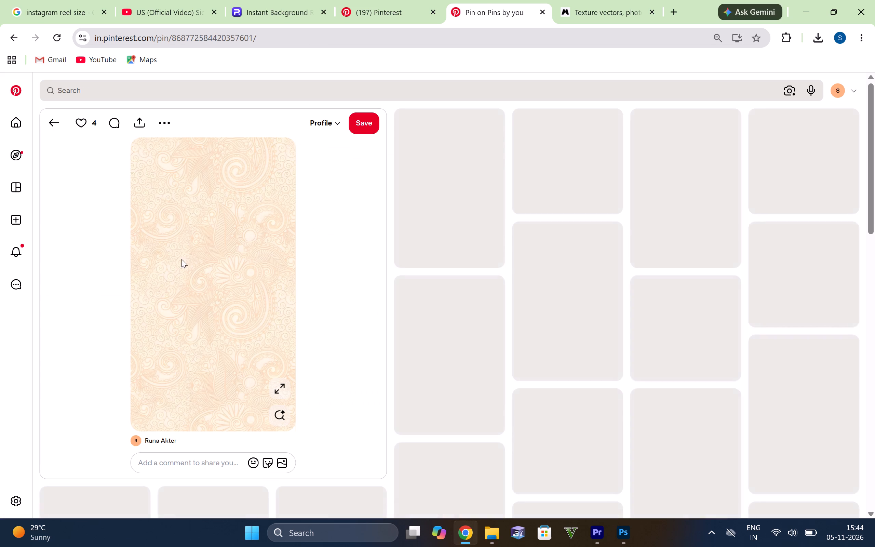
pyautogui.scroll(-3, 698, 306)
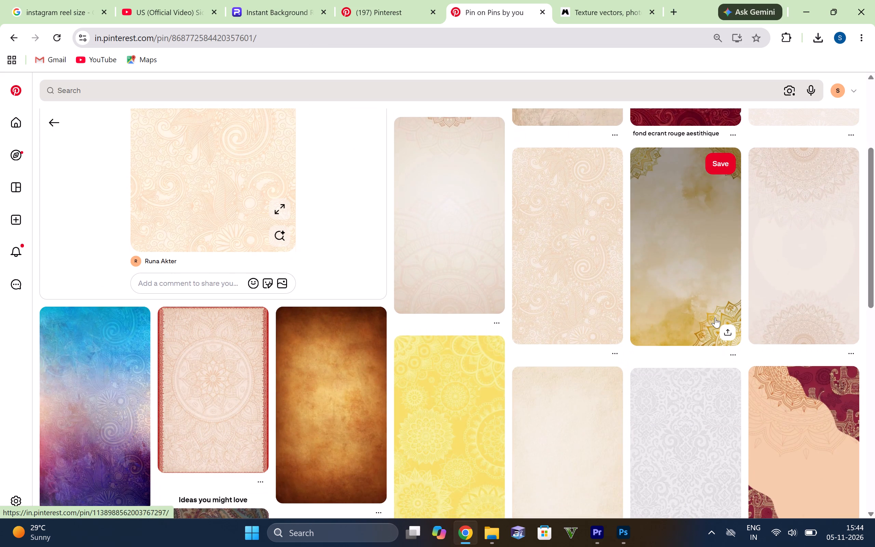
pyautogui.scroll(-2, 345, 395)
# Open the light grey damask pattern pin and examine the related ornamental textures.
pyautogui.click(671, 289)
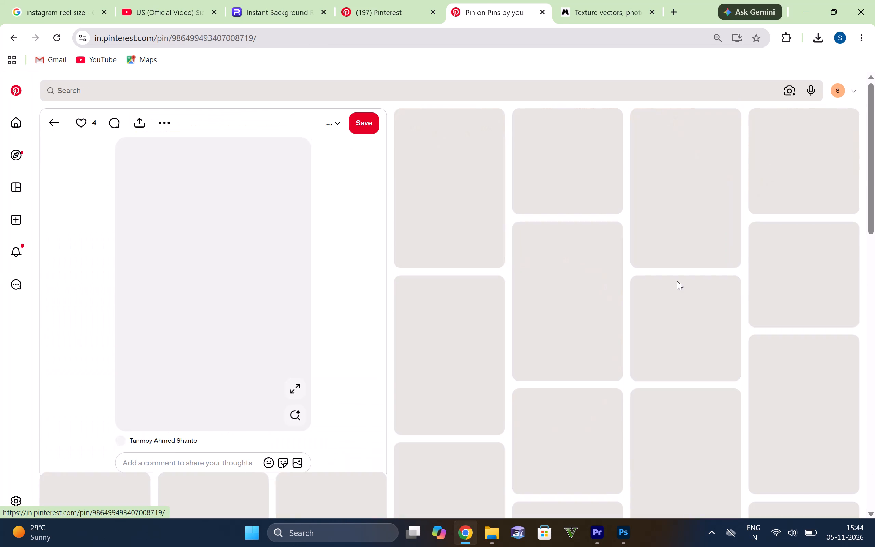
pyautogui.scroll(-1, 281, 272)
pyautogui.scroll(-1, 609, 279)
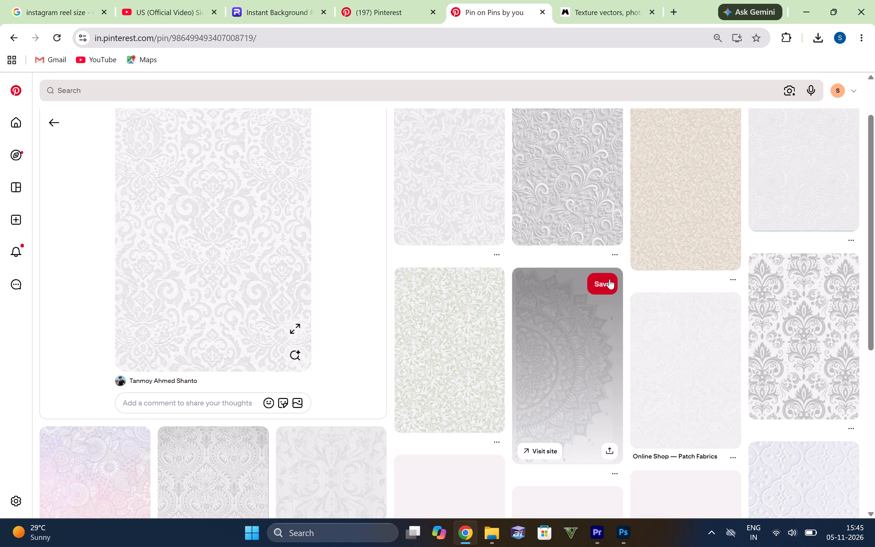
pyautogui.scroll(-2, 510, 326)
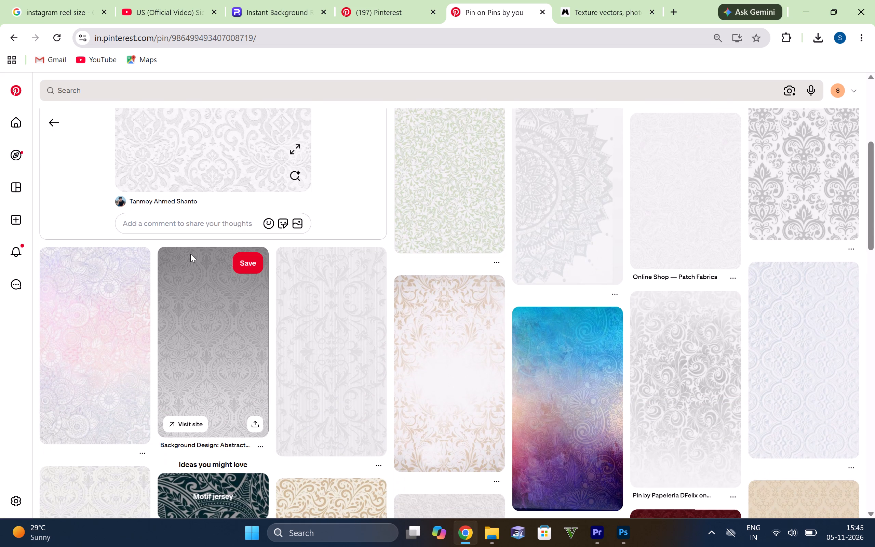
pyautogui.scroll(-1, 304, 315)
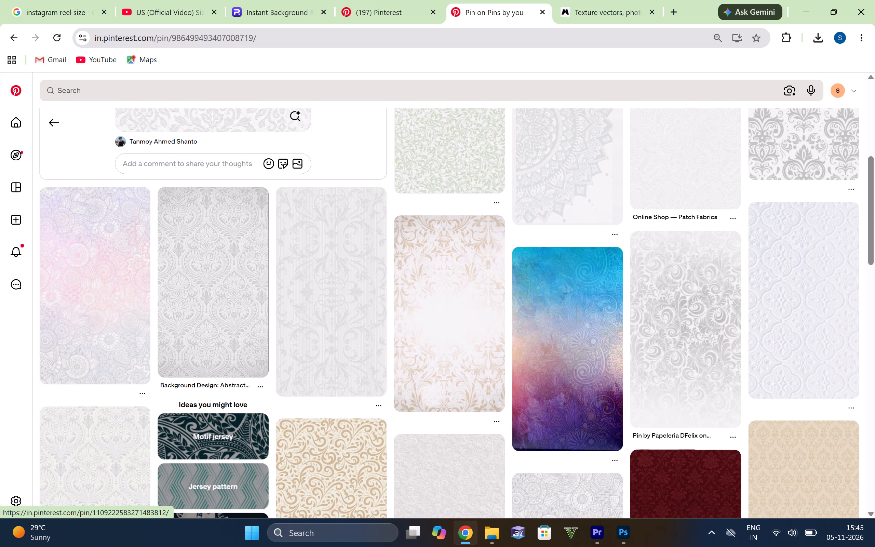
pyautogui.scroll(-2, 330, 365)
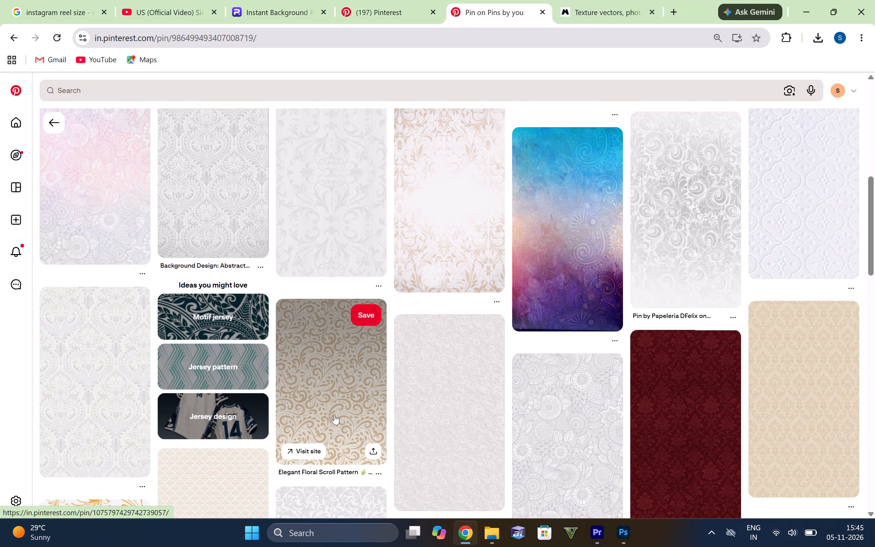
pyautogui.scroll(-2, 334, 416)
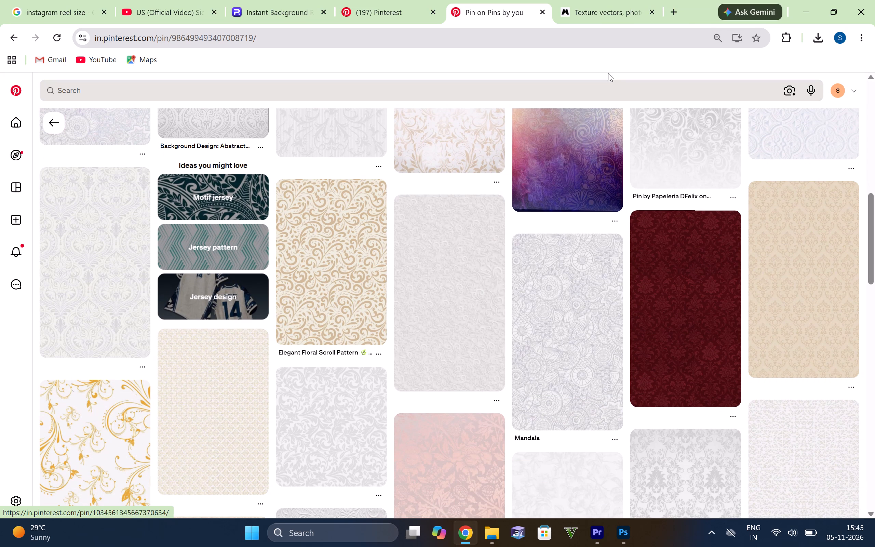
pyautogui.scroll(-1, 9, 371)
# Open the cream lattice pattern pin and look over its related patterns.
pyautogui.click(210, 342)
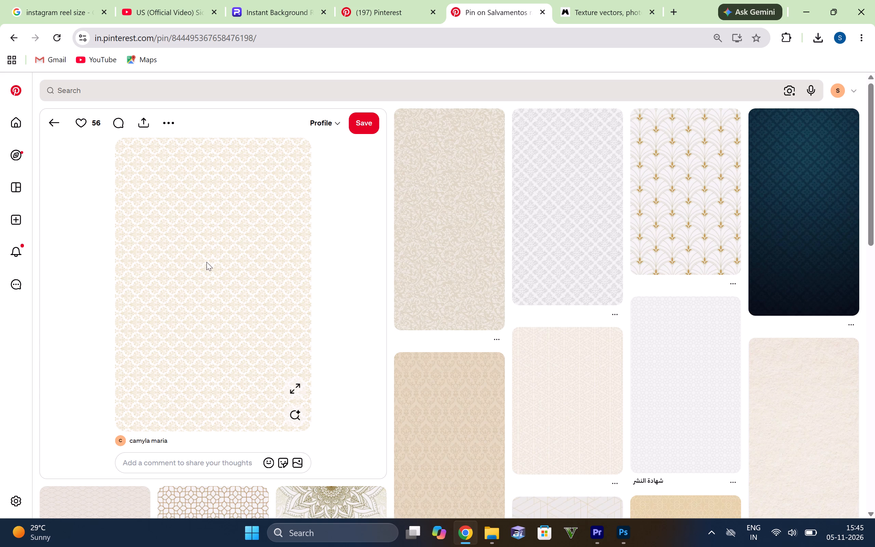
pyautogui.keyDown('alt'); pyautogui.scroll(-2, 197, 234); pyautogui.keyUp('alt')
pyautogui.scroll(1, 197, 234)
pyautogui.scroll(-2, 237, 271)
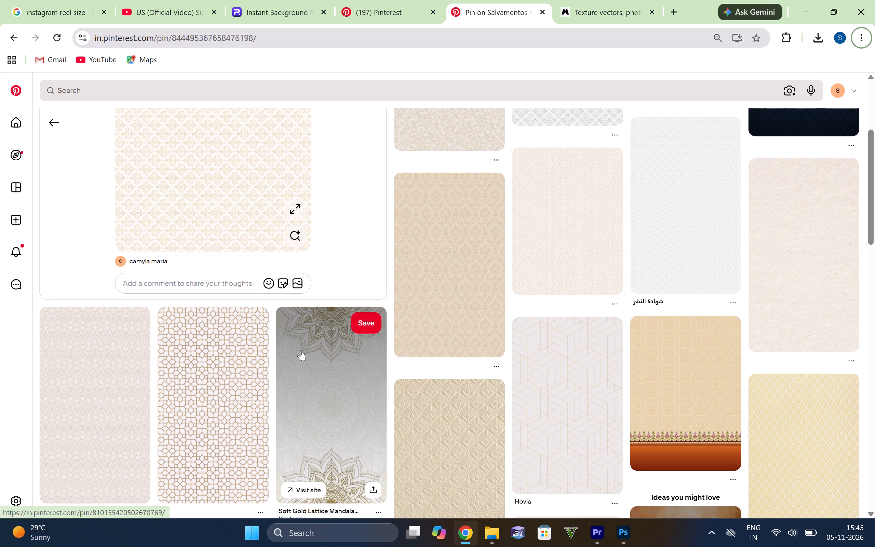
# Open the Soft Gold Lattice Mandala Ornamentation pin and look over its nearest related mandala backgrounds.
pyautogui.rightClick(301, 343)
pyautogui.click(324, 416)
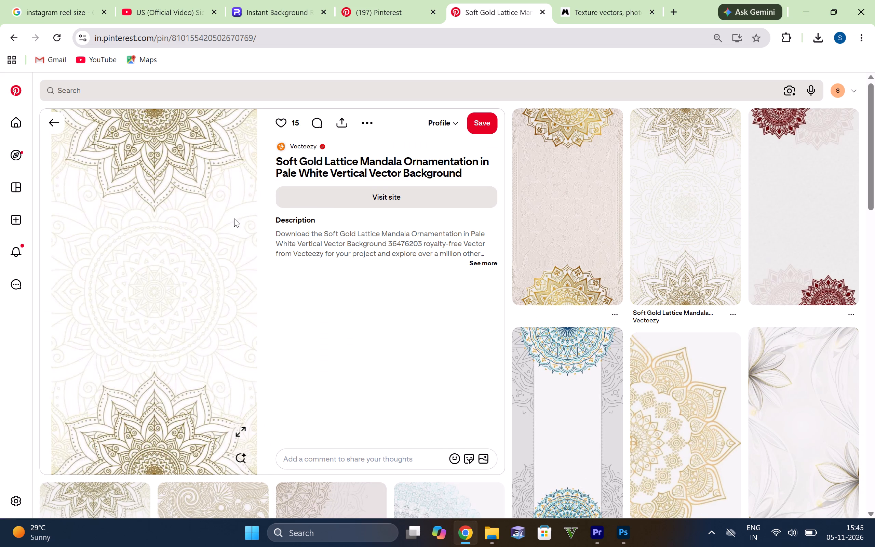
pyautogui.scroll(-2, 230, 221)
pyautogui.scroll(2, 195, 269)
pyautogui.scroll(-4, 194, 269)
pyautogui.scroll(-3, 235, 267)
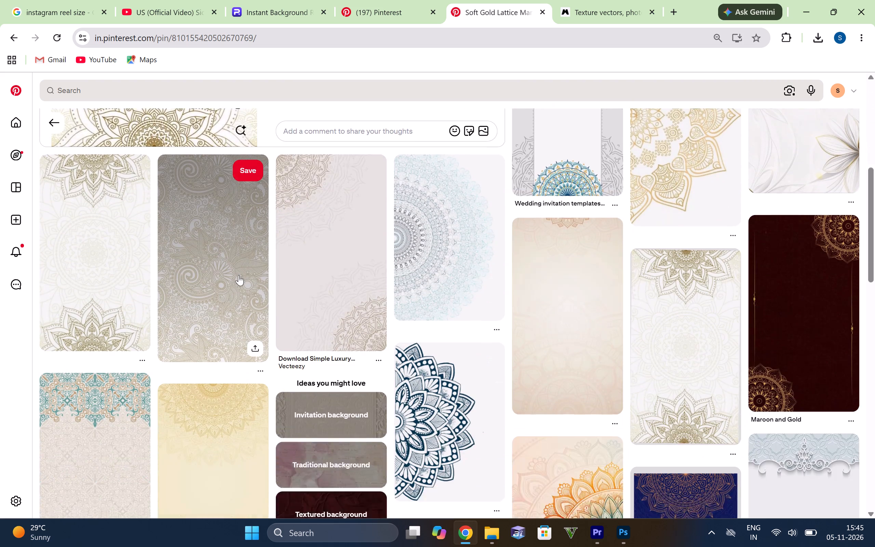
pyautogui.scroll(-3, 239, 275)
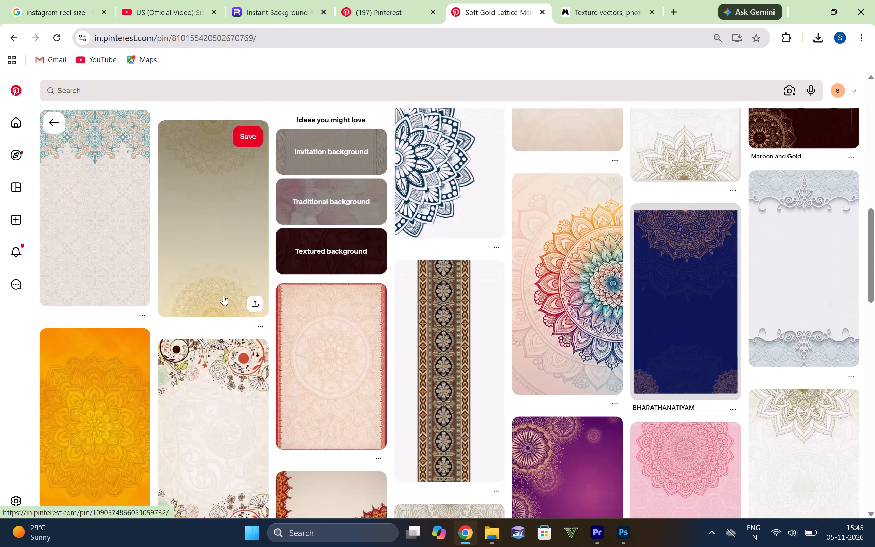
pyautogui.scroll(-4, 223, 295)
pyautogui.scroll(-3, 263, 270)
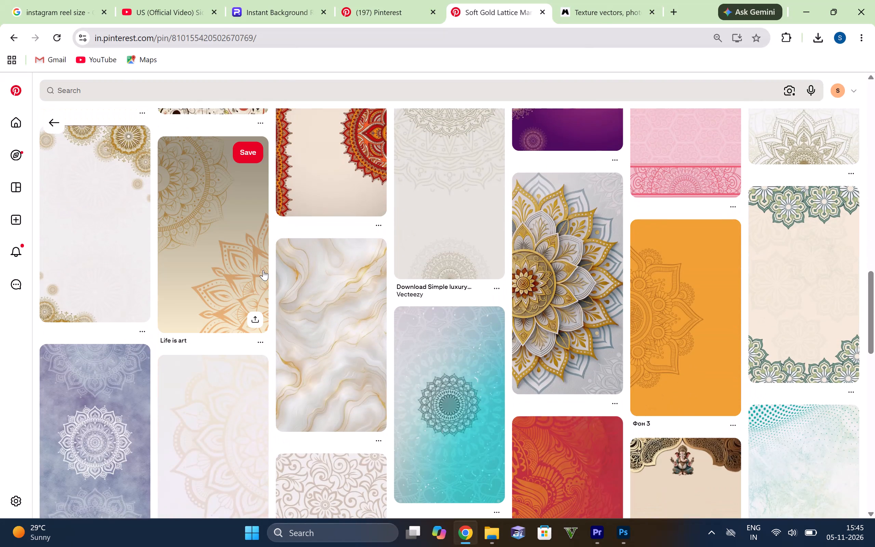
pyautogui.scroll(3, 434, 258)
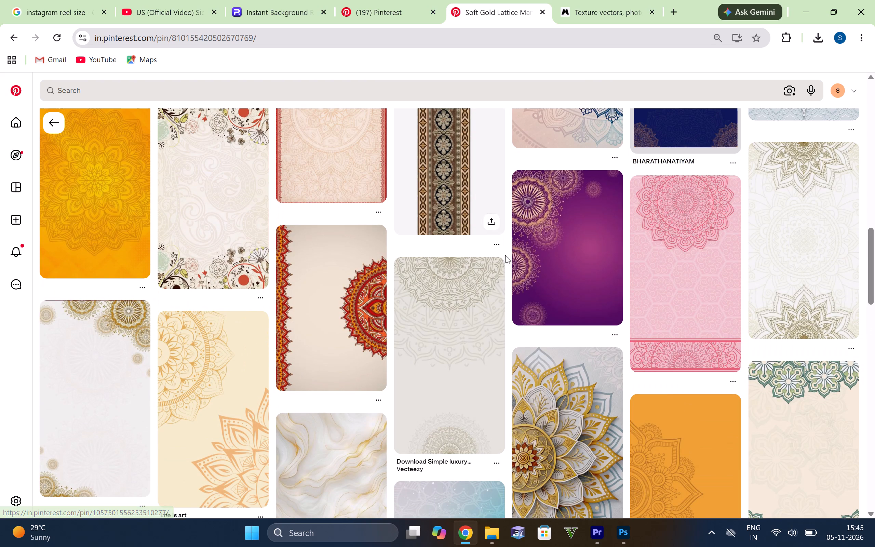
pyautogui.scroll(4, 590, 294)
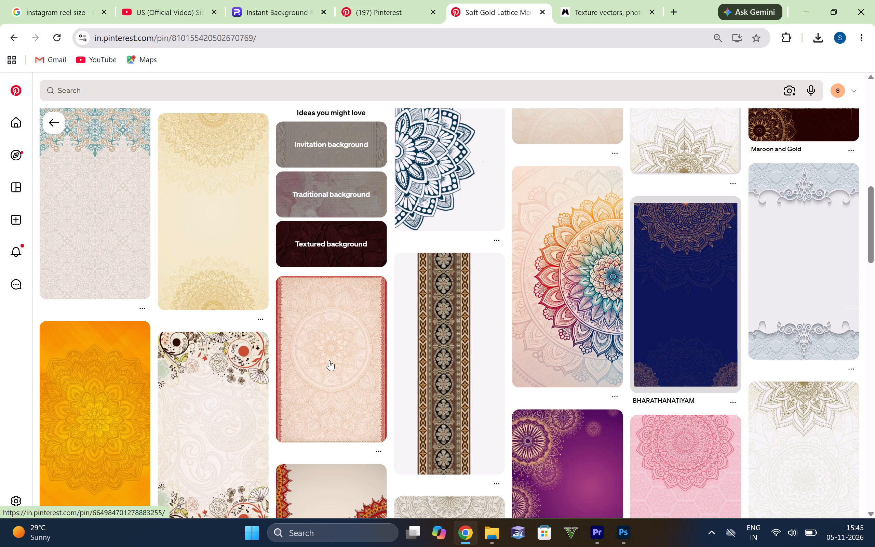
pyautogui.scroll(3, 329, 360)
pyautogui.scroll(2, 612, 370)
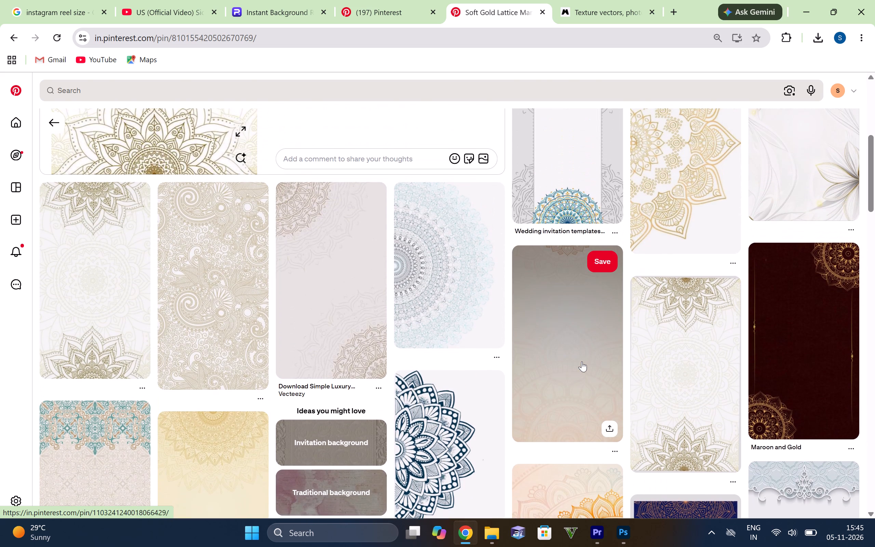
pyautogui.scroll(2, 575, 338)
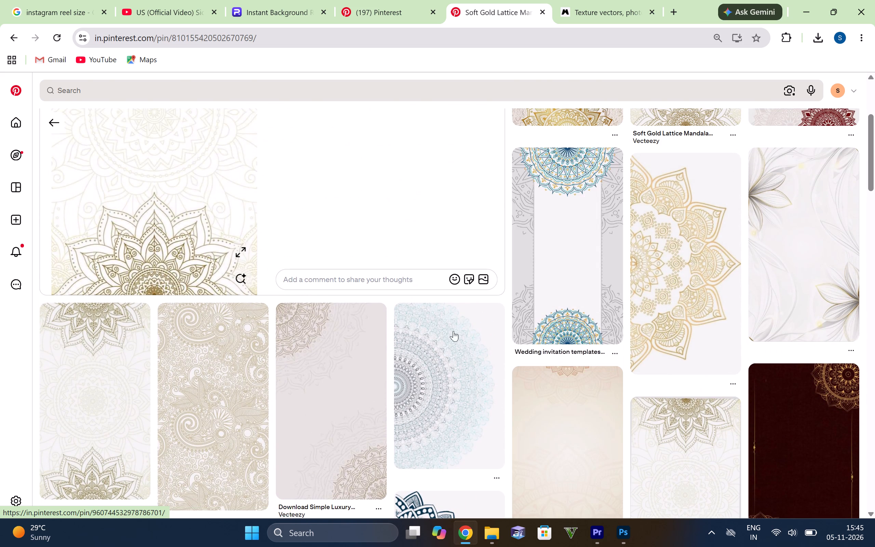
pyautogui.scroll(-3, 476, 276)
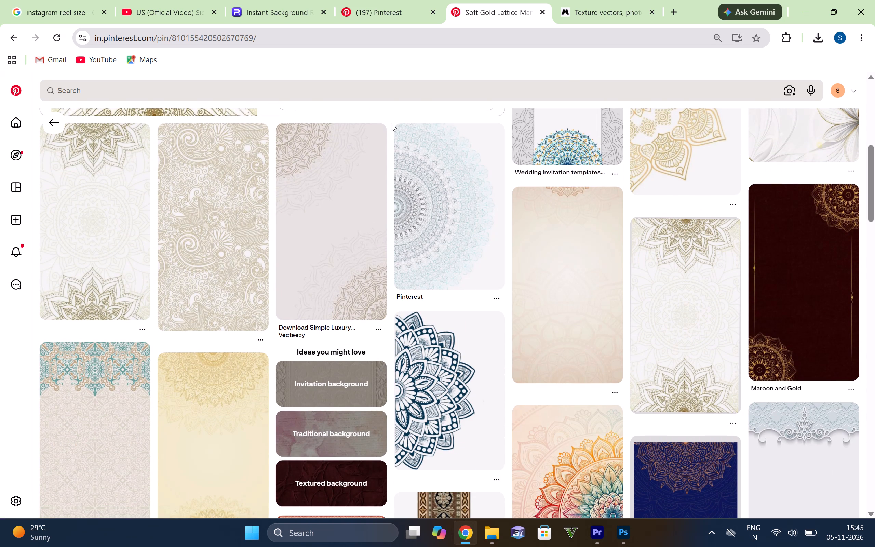
pyautogui.scroll(-1, 392, 120)
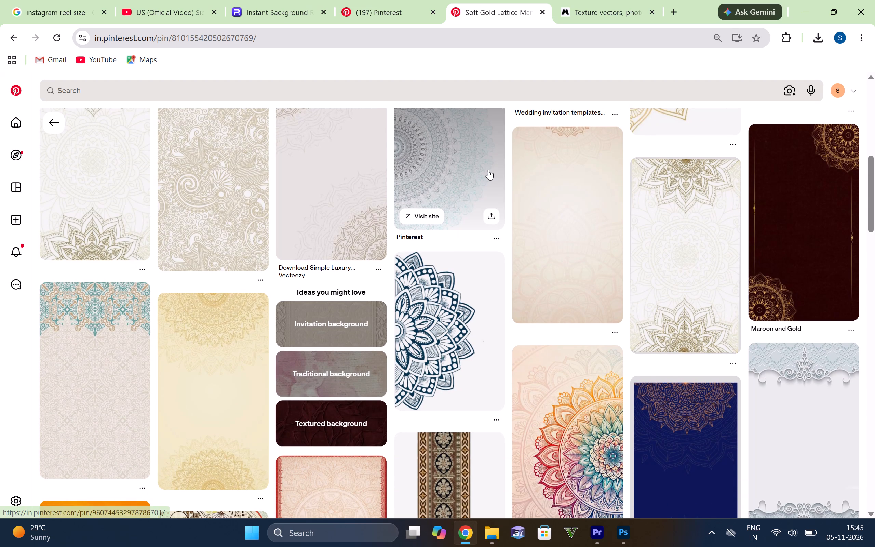
pyautogui.scroll(-2, 488, 170)
pyautogui.scroll(2, 459, 234)
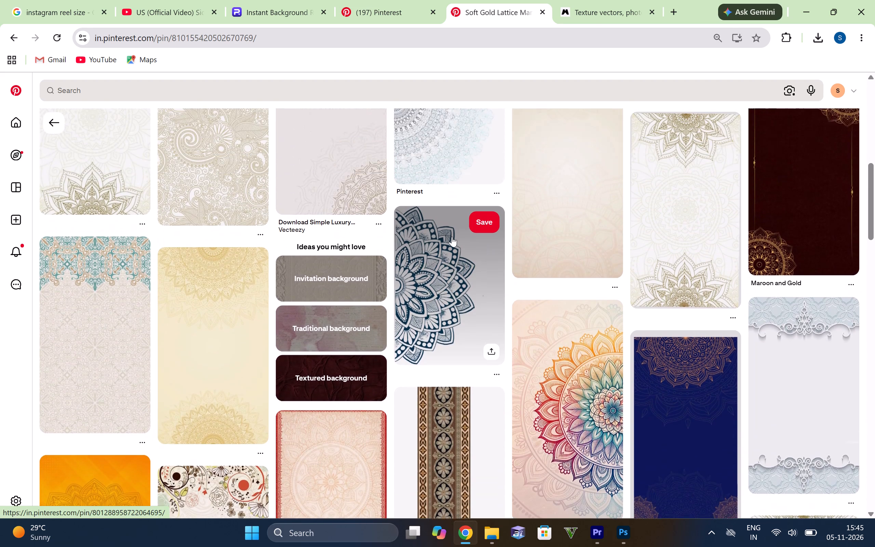
pyautogui.scroll(3, 320, 236)
pyautogui.scroll(7, 395, 379)
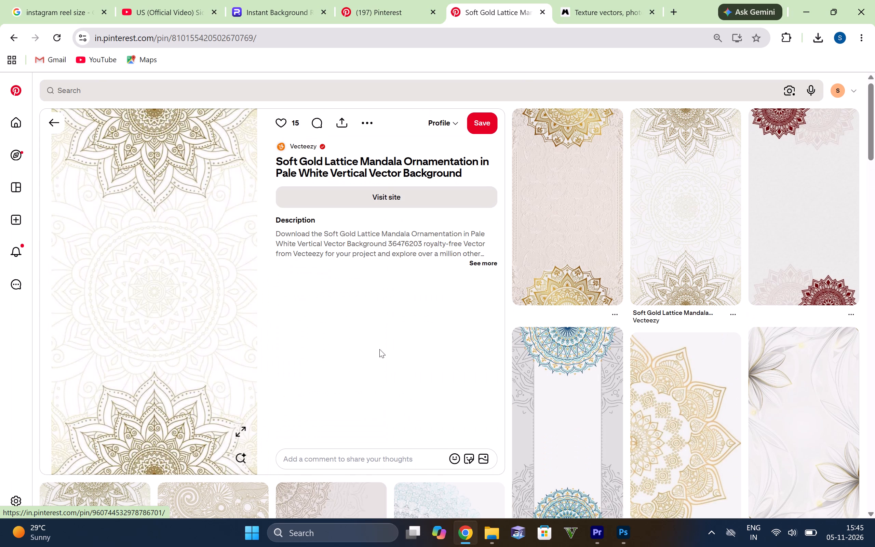
pyautogui.scroll(6, 349, 327)
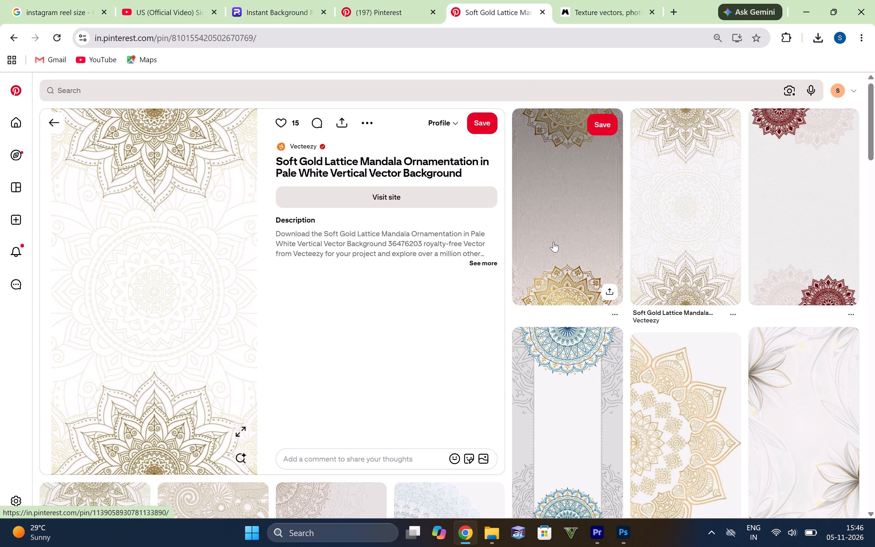
# Examine the further related pins of the gold lattice mandala for an ornamental texture that suits the poster background.
pyautogui.scroll(-3, 557, 289)
pyautogui.scroll(-1, 285, 333)
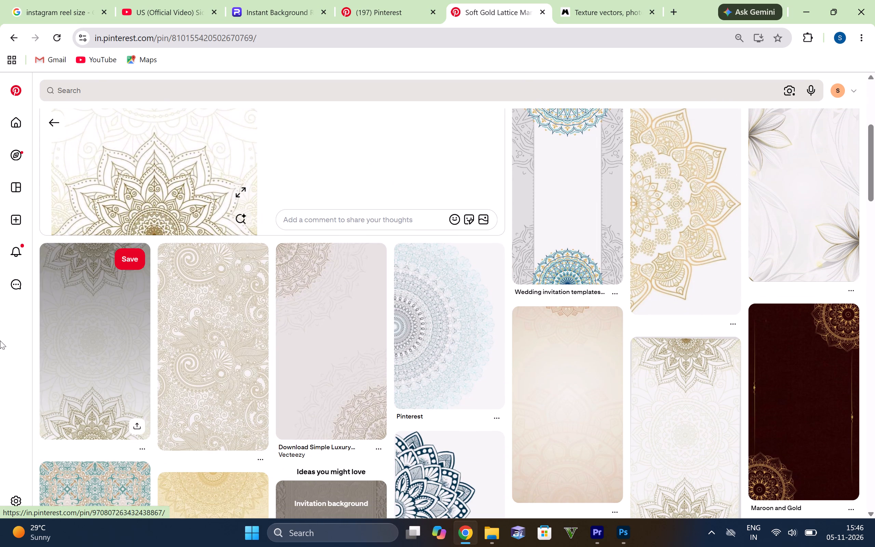
pyautogui.scroll(-1, 196, 309)
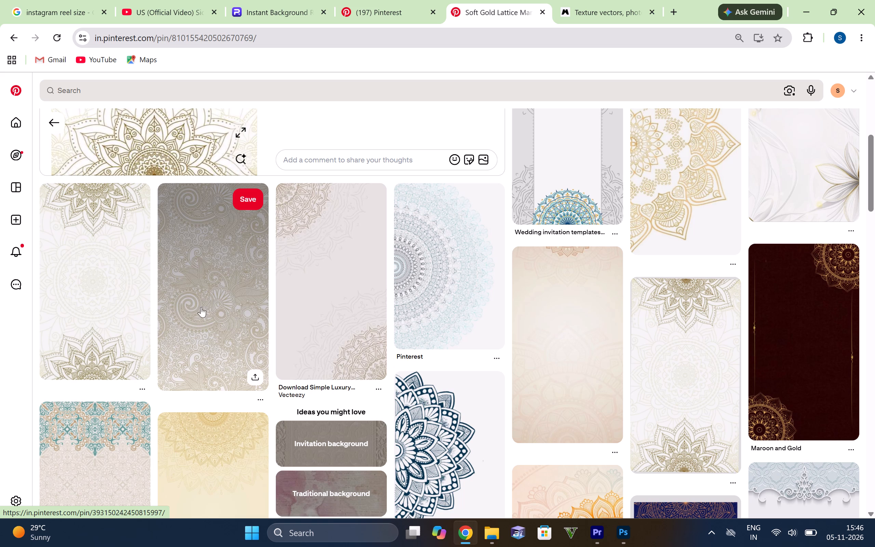
pyautogui.keyDown('alt'); pyautogui.scroll(-1, 132, 363); pyautogui.keyUp('alt')
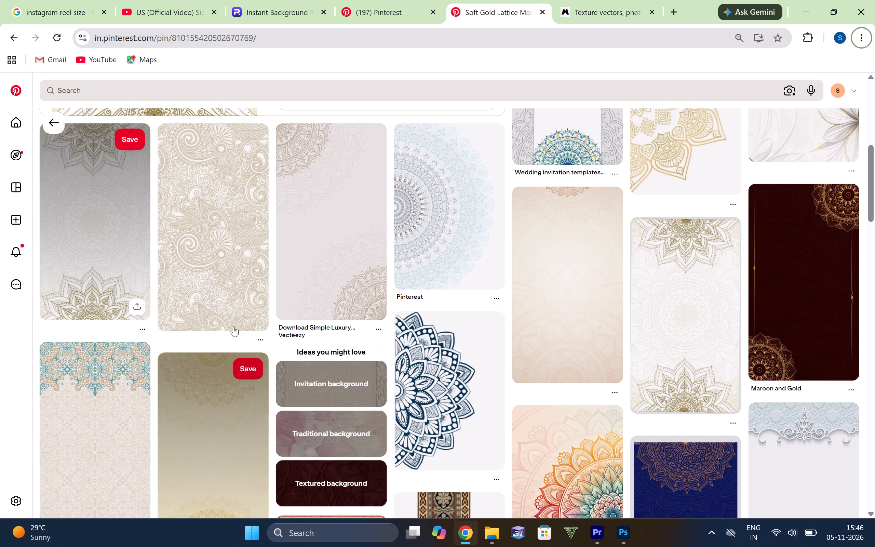
pyautogui.scroll(-1, 241, 282)
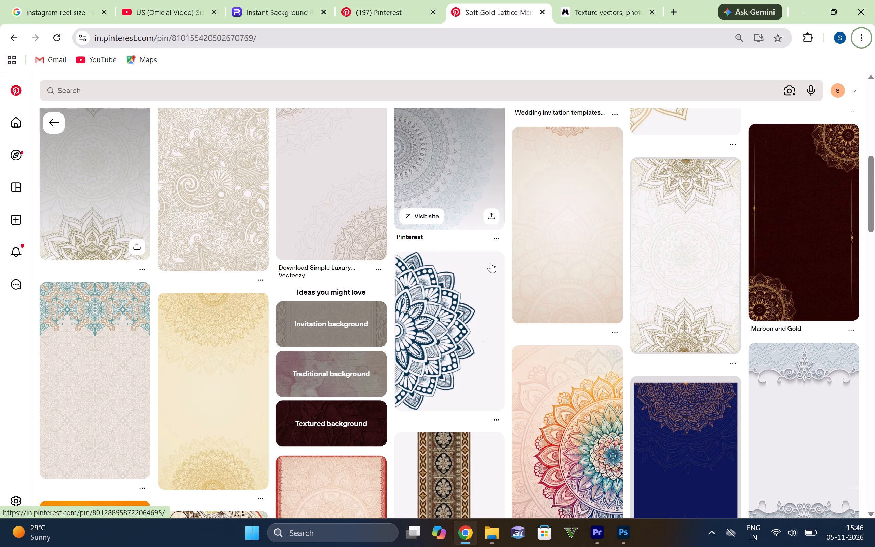
pyautogui.scroll(-3, 499, 275)
pyautogui.scroll(-2, 685, 245)
pyautogui.scroll(-3, 653, 254)
pyautogui.scroll(-3, 595, 262)
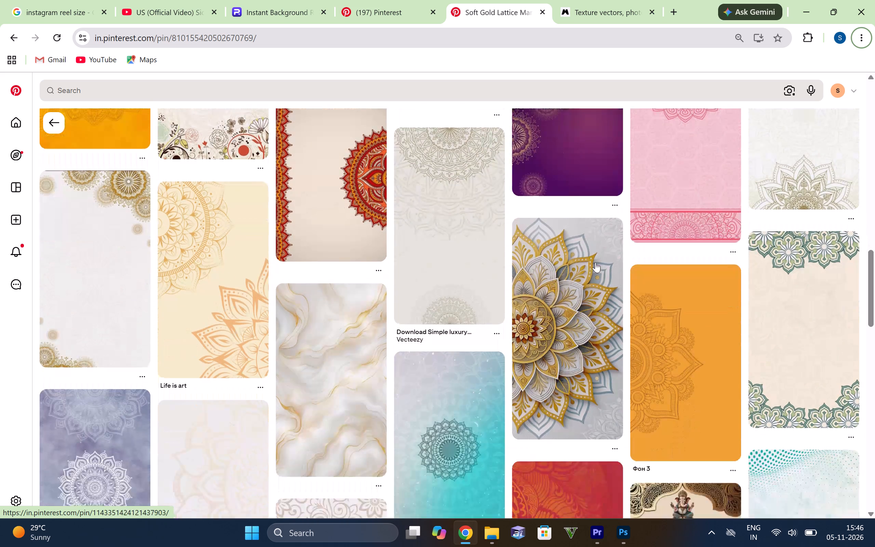
pyautogui.scroll(-3, 637, 265)
pyautogui.scroll(-2, 323, 331)
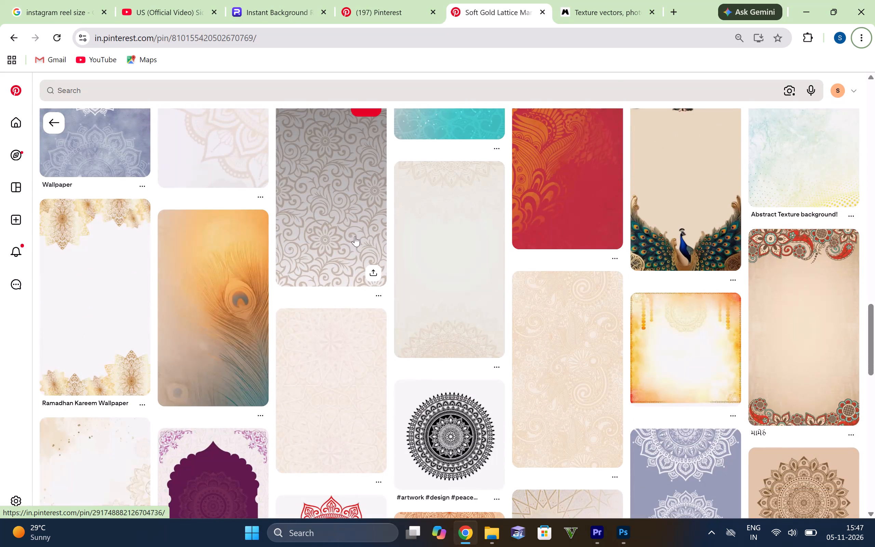
pyautogui.scroll(-1, 347, 211)
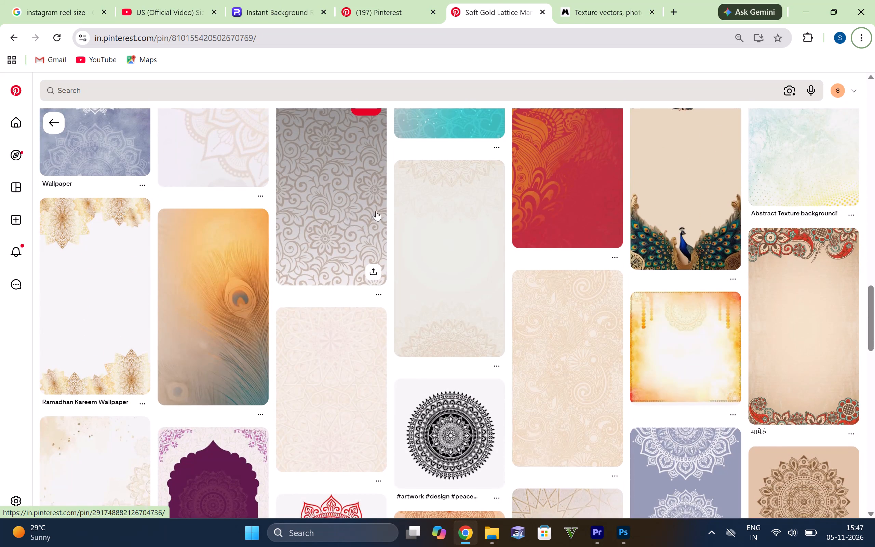
pyautogui.scroll(-3, 349, 305)
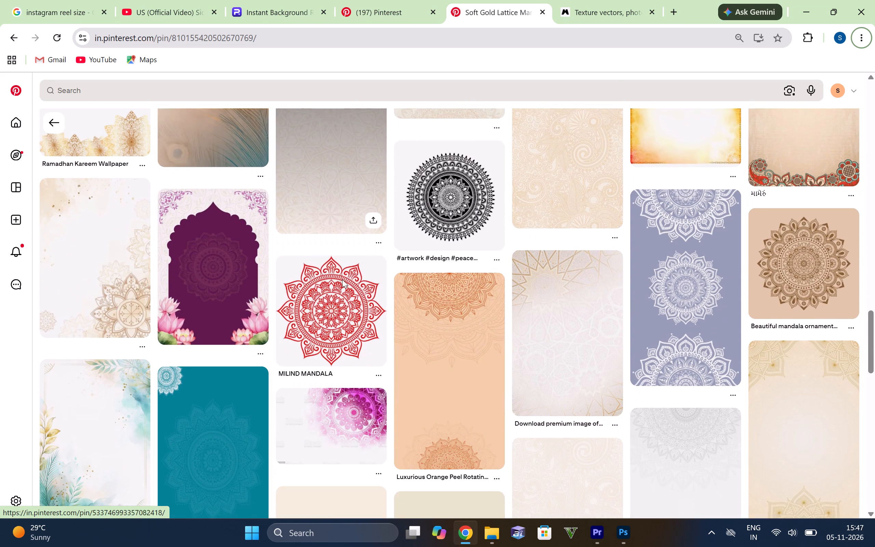
pyautogui.scroll(-1, 353, 281)
pyautogui.scroll(-1, 423, 301)
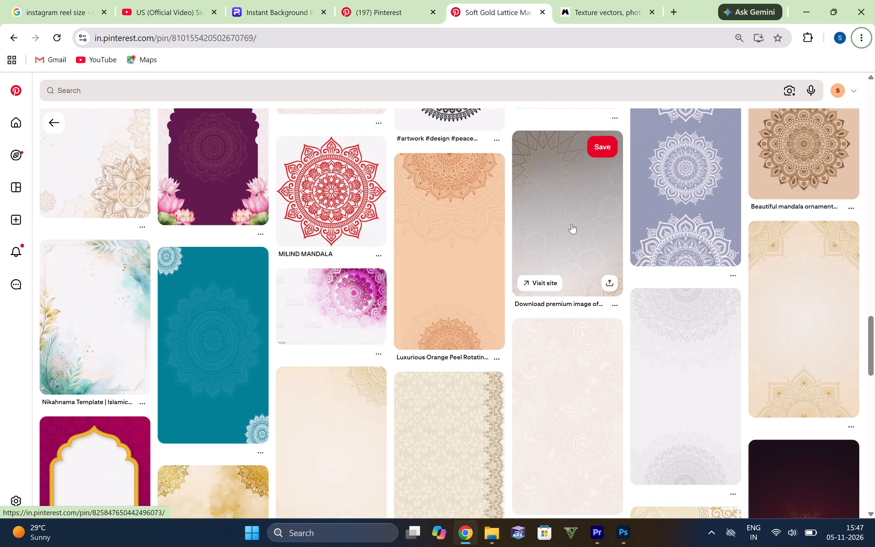
pyautogui.scroll(-5, 571, 224)
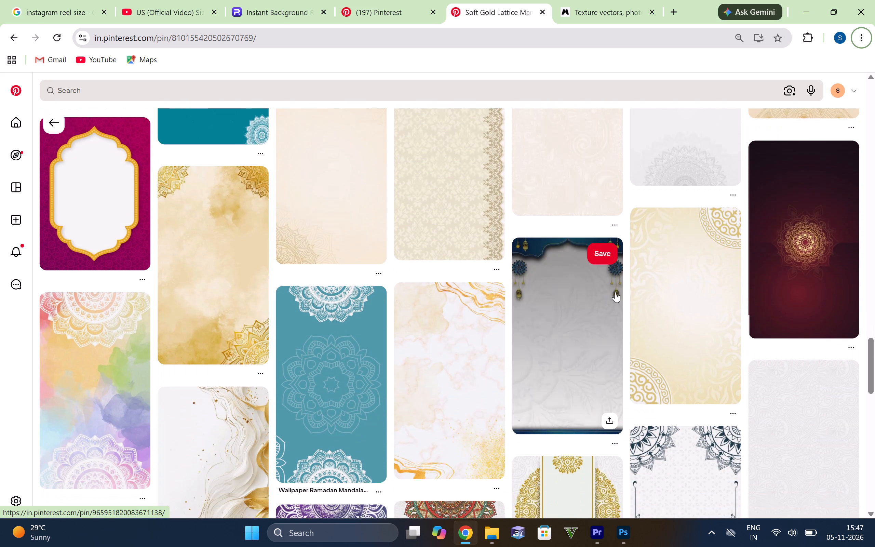
pyautogui.scroll(-1, 612, 292)
pyautogui.scroll(-2, 562, 291)
pyautogui.scroll(-2, 711, 239)
pyautogui.scroll(-1, 737, 317)
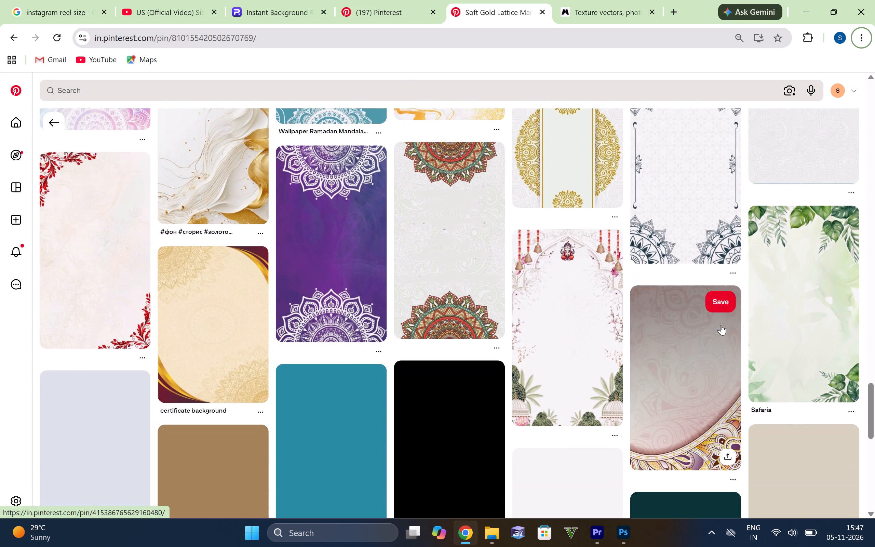
pyautogui.scroll(-3, 701, 334)
pyautogui.scroll(-3, 662, 311)
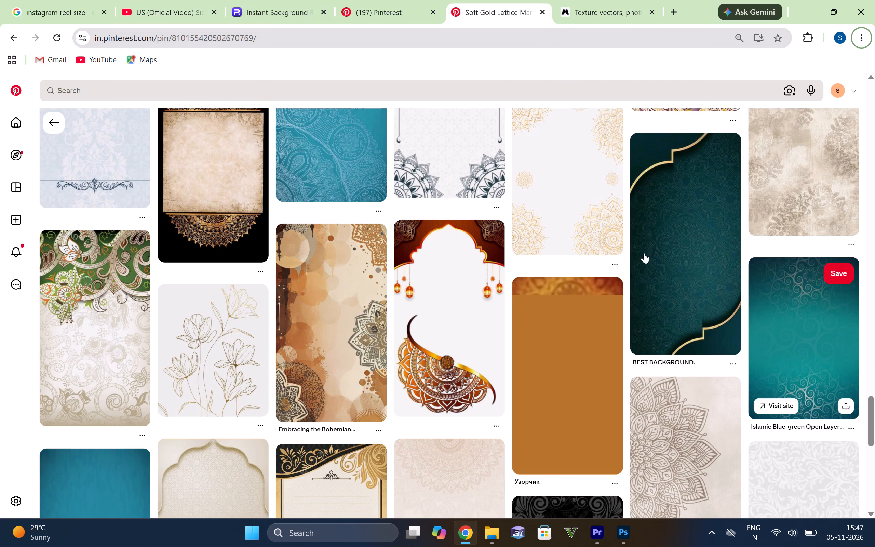
pyautogui.scroll(-2, 533, 183)
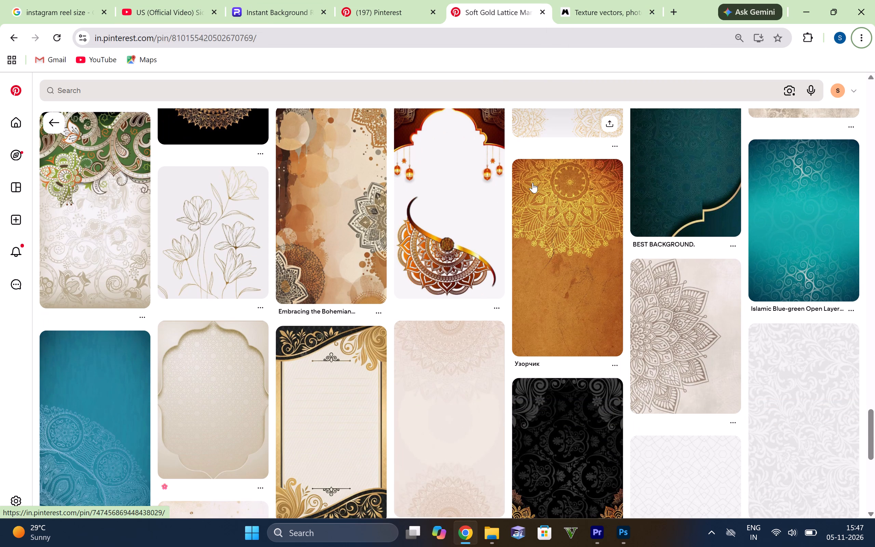
pyautogui.scroll(-1, 482, 142)
pyautogui.scroll(1, 482, 142)
pyautogui.scroll(-3, 482, 143)
pyautogui.scroll(1, 487, 139)
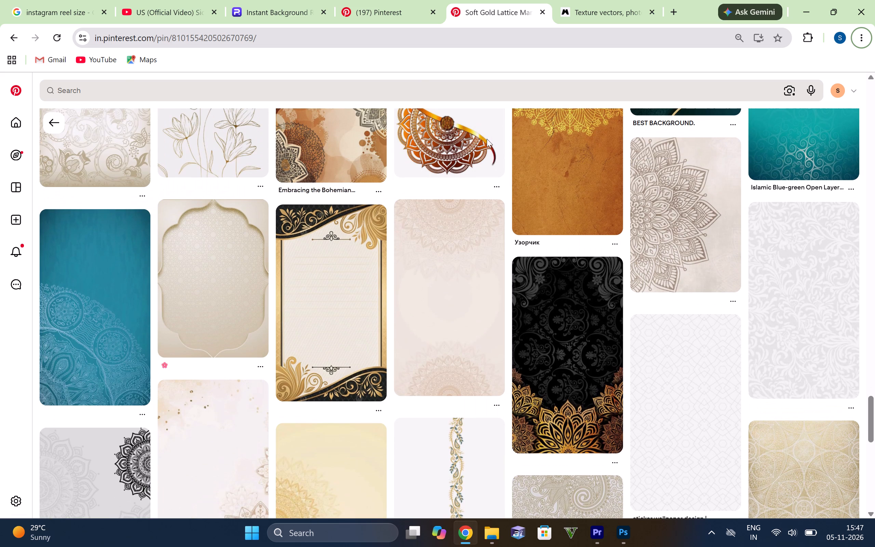
pyautogui.scroll(-1, 486, 297)
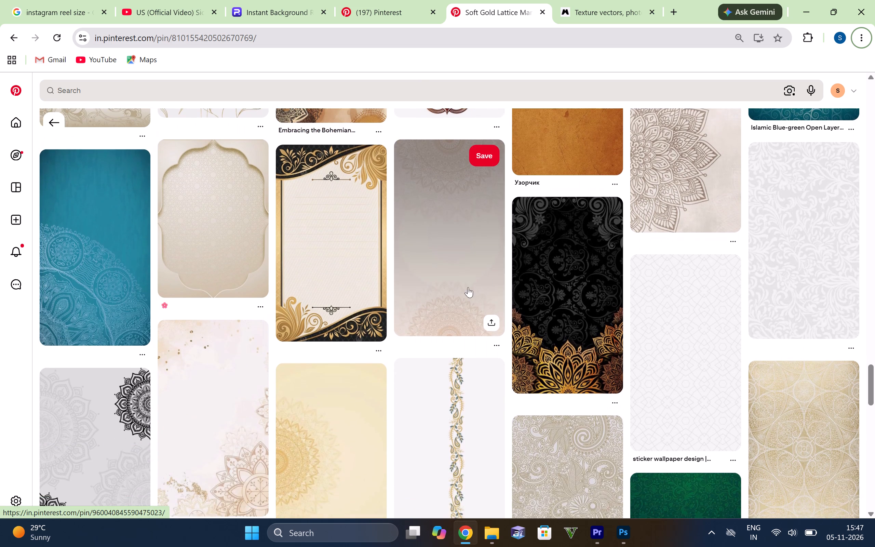
pyautogui.scroll(-1, 468, 287)
pyautogui.scroll(-2, 541, 342)
pyautogui.scroll(-1, 522, 285)
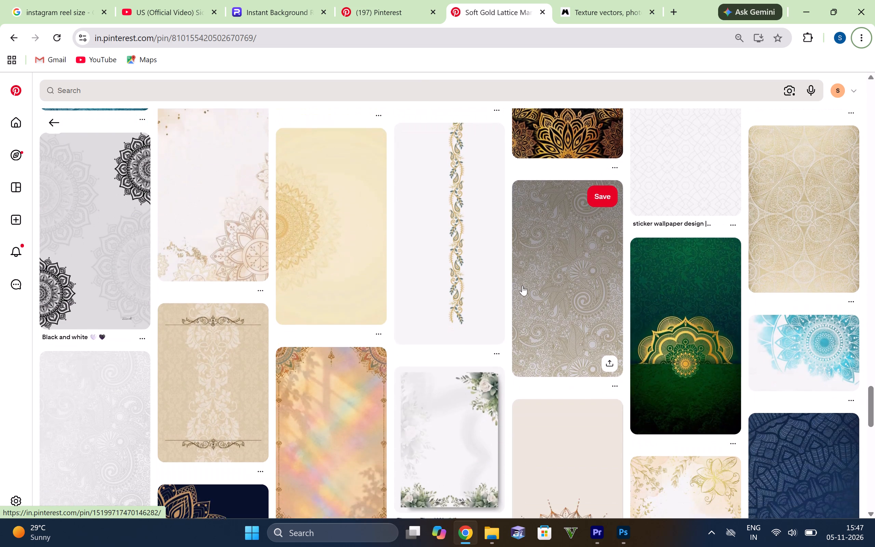
pyautogui.scroll(-4, 442, 245)
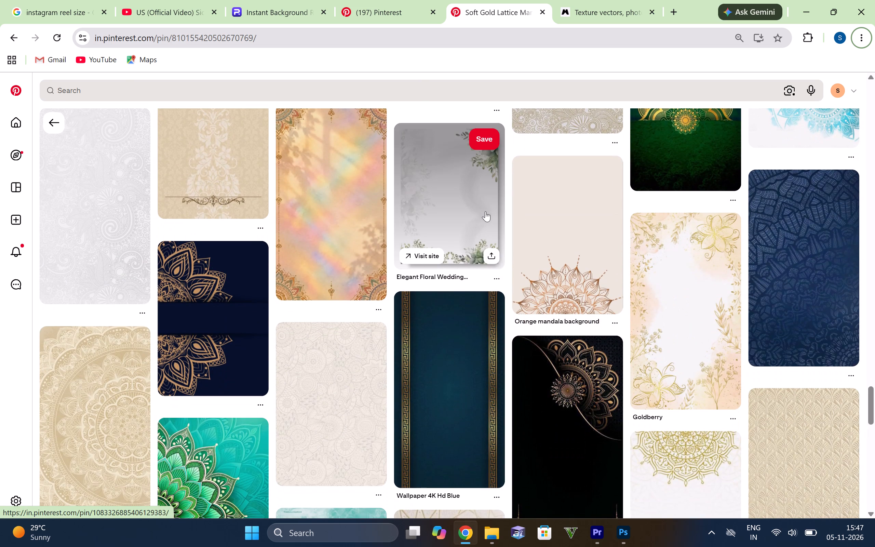
pyautogui.scroll(-1, 485, 211)
pyautogui.scroll(-2, 537, 194)
pyautogui.scroll(-1, 423, 263)
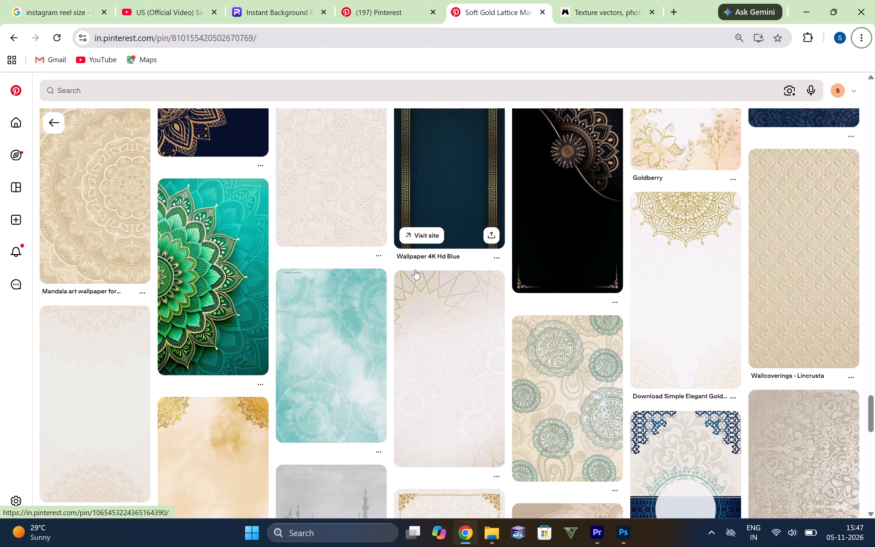
pyautogui.scroll(-3, 415, 269)
pyautogui.scroll(-3, 566, 275)
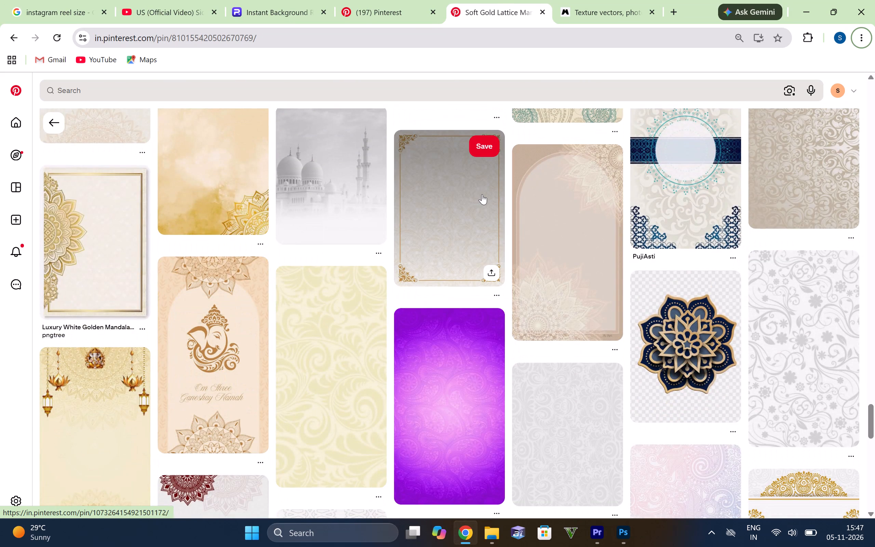
pyautogui.scroll(-4, 557, 420)
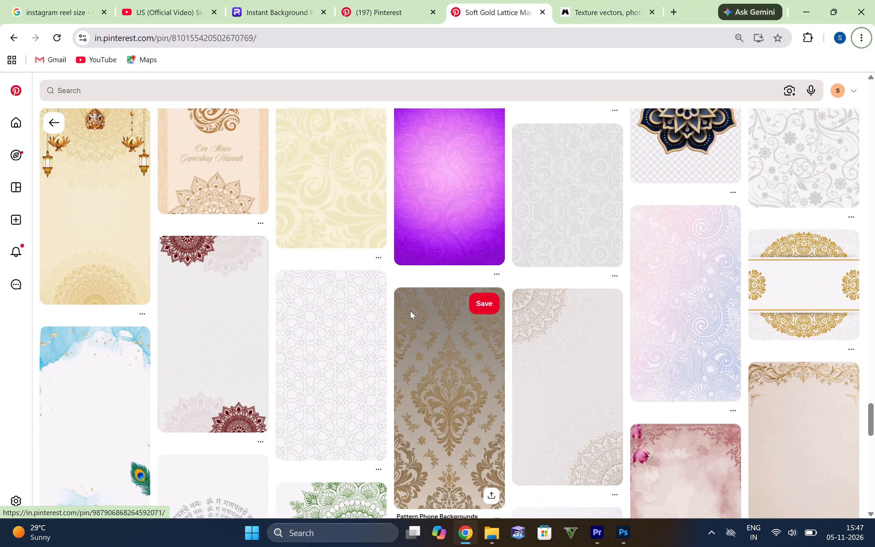
pyautogui.scroll(-1, 410, 309)
# View the white geometric star pattern pin, and go back to the gold lattice mandala pin.
pyautogui.click(332, 292)
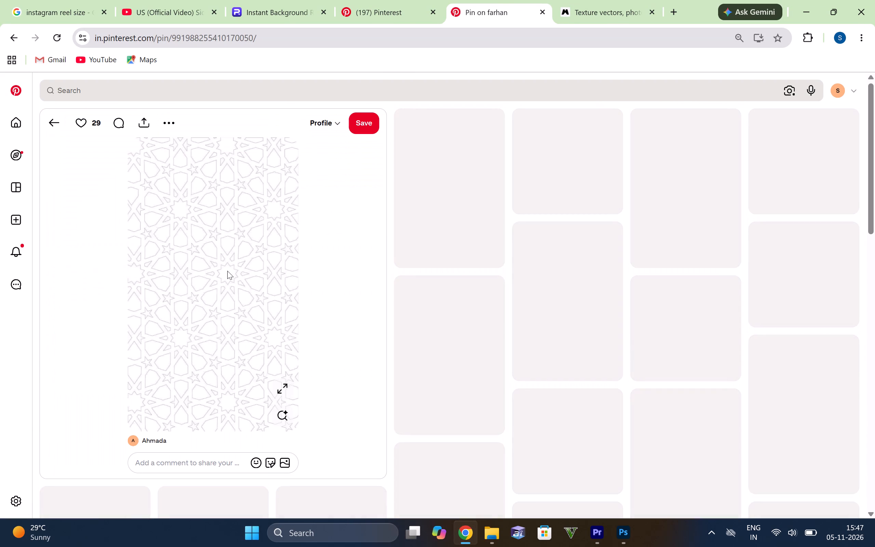
pyautogui.click(52, 118)
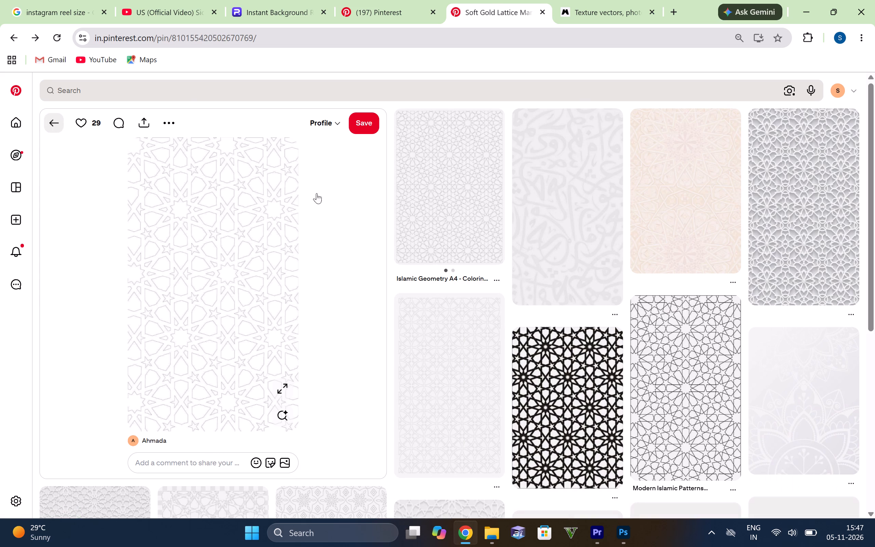
# Examine the further related pins of the gold lattice mandala for a light ornamental pattern that suits the poster background.
pyautogui.scroll(-2, 468, 207)
pyautogui.scroll(-2, 581, 242)
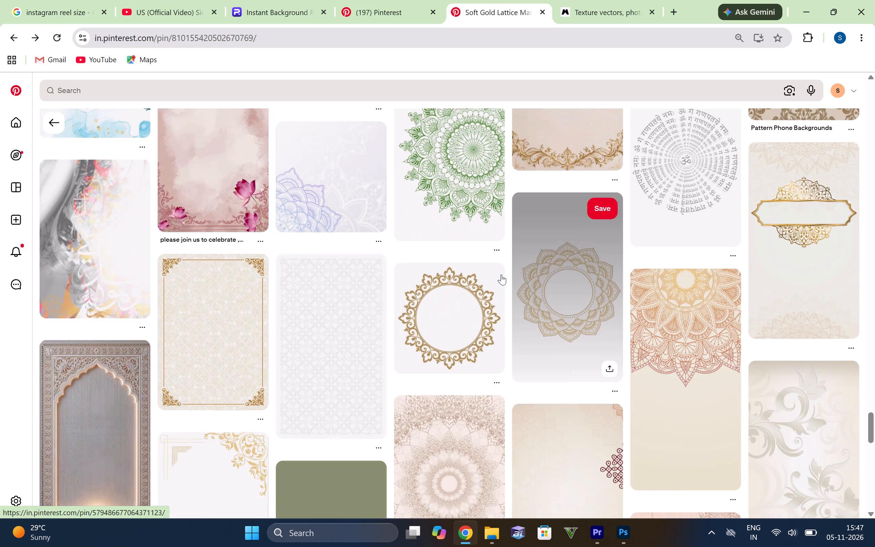
pyautogui.scroll(-3, 501, 275)
pyautogui.scroll(-3, 395, 284)
pyautogui.scroll(-3, 459, 252)
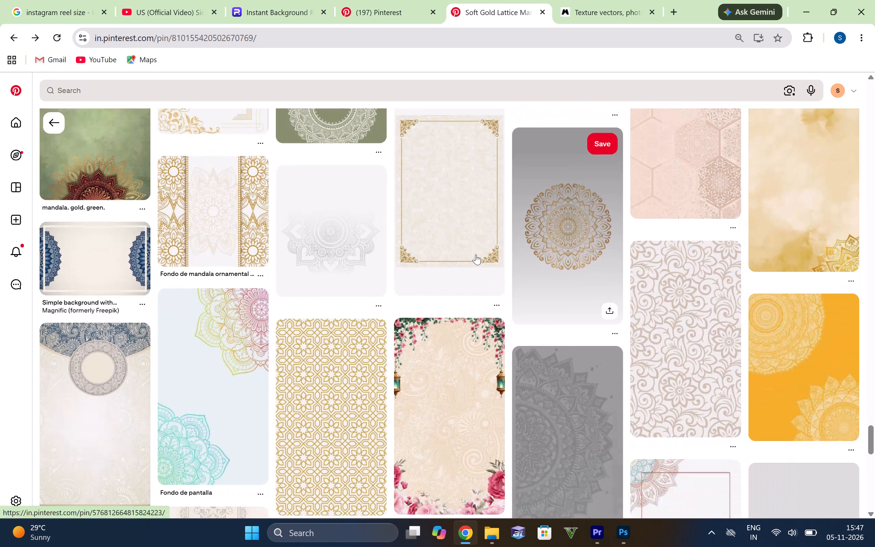
pyautogui.scroll(-4, 385, 266)
pyautogui.scroll(-5, 553, 253)
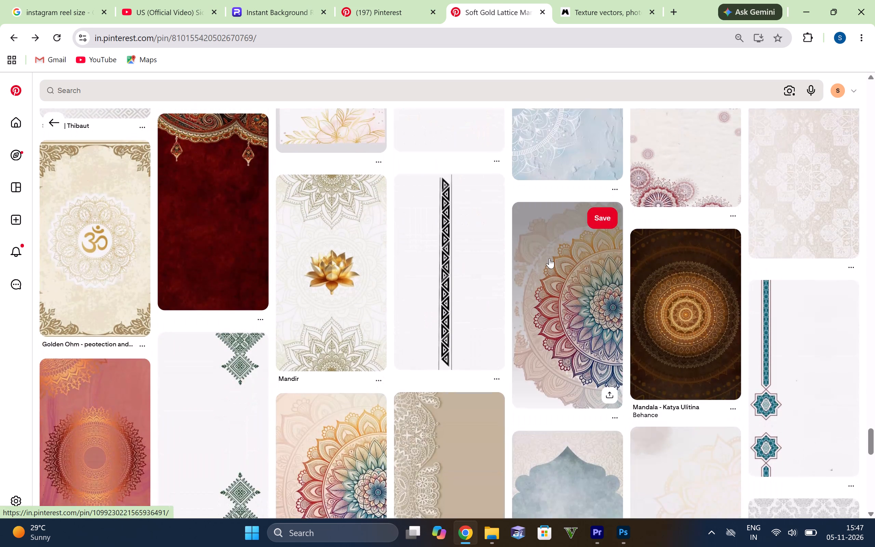
pyautogui.scroll(-7, 549, 258)
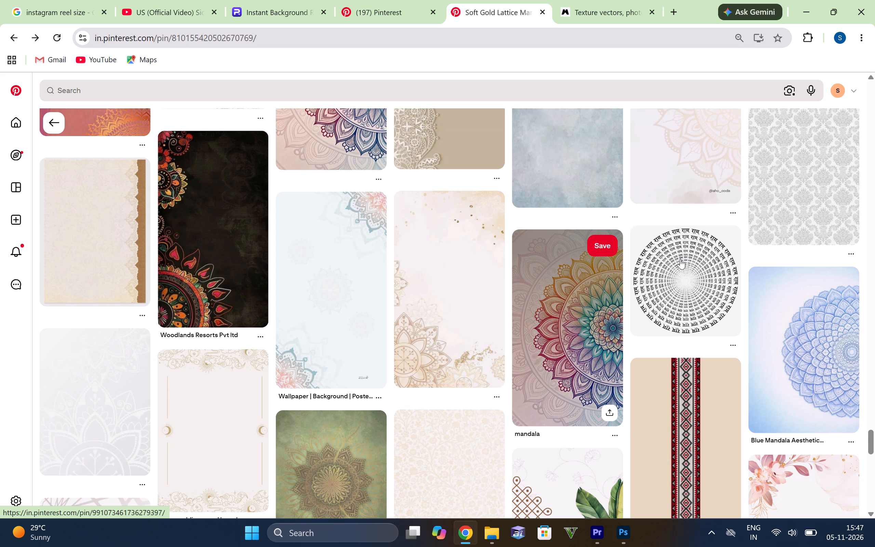
pyautogui.scroll(-2, 205, 301)
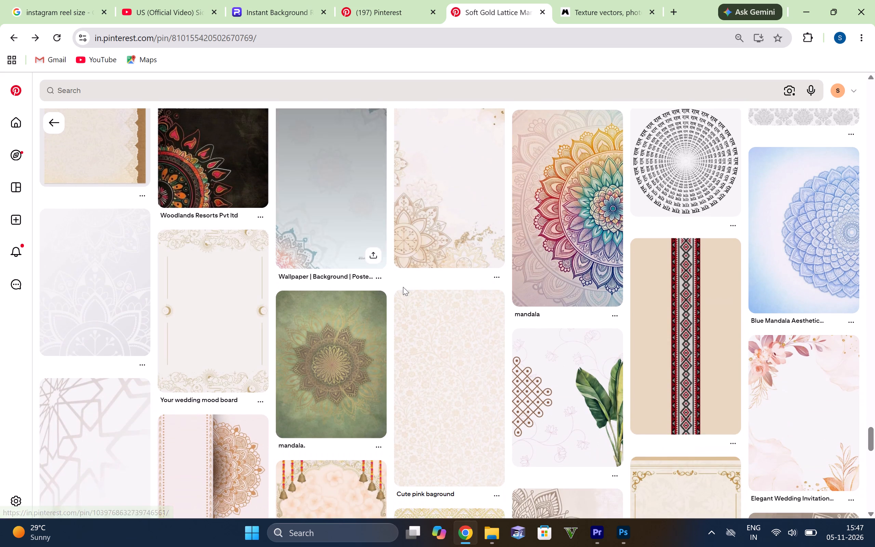
pyautogui.scroll(-3, 408, 289)
pyautogui.scroll(-2, 558, 295)
pyautogui.scroll(-1, 508, 317)
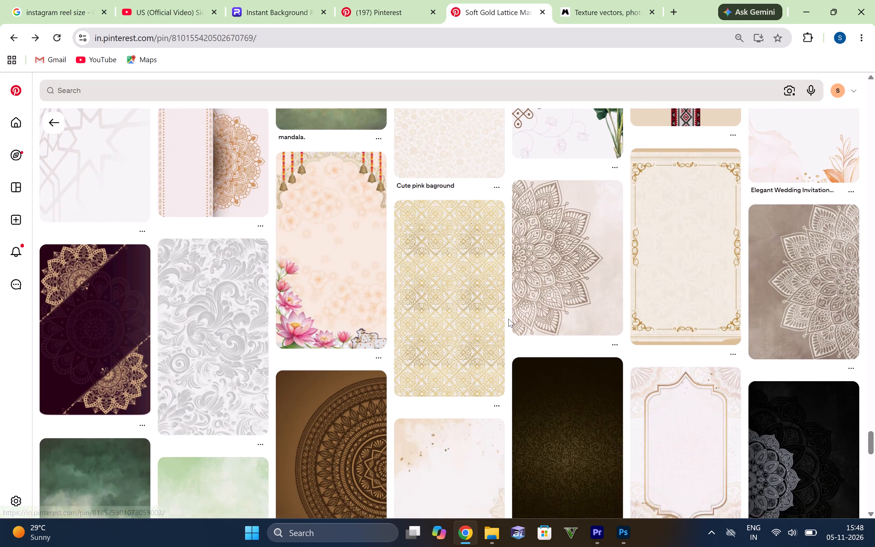
pyautogui.scroll(-2, 681, 298)
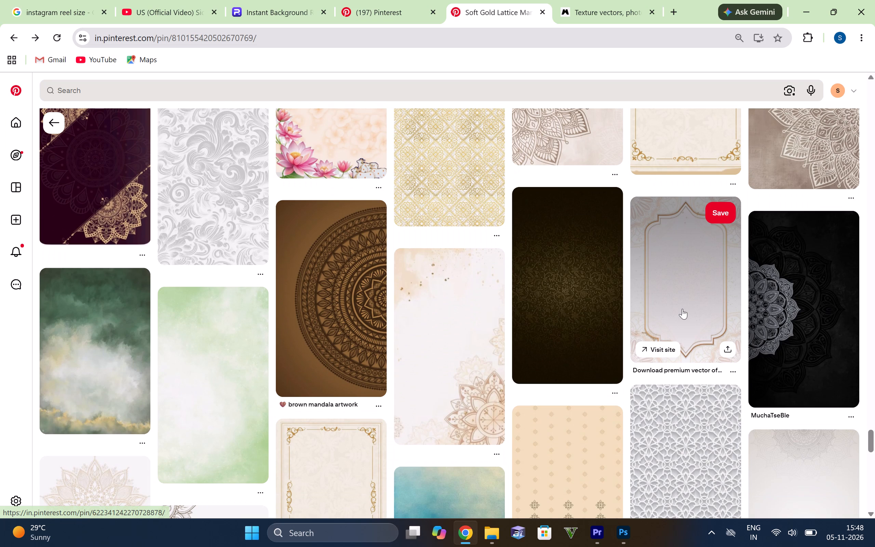
pyautogui.scroll(-1, 699, 304)
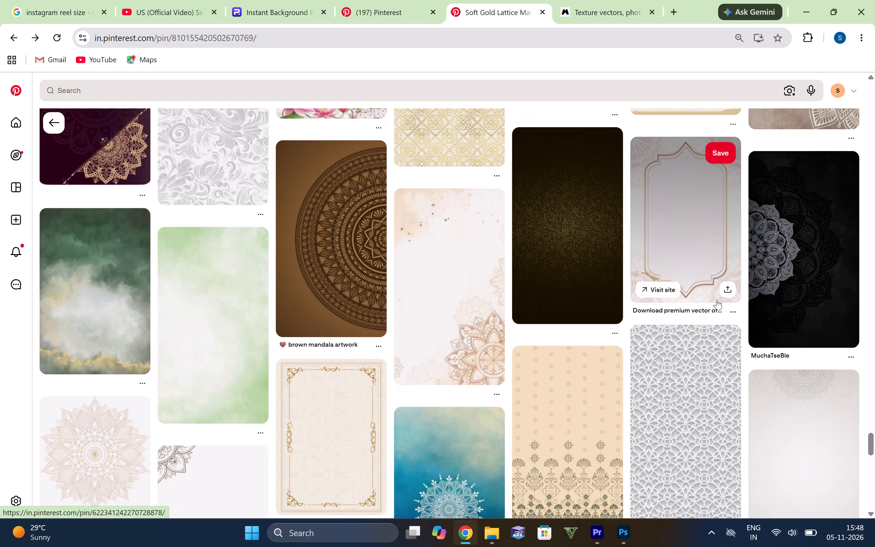
pyautogui.scroll(-3, 583, 368)
pyautogui.scroll(2, 580, 366)
pyautogui.scroll(-3, 581, 366)
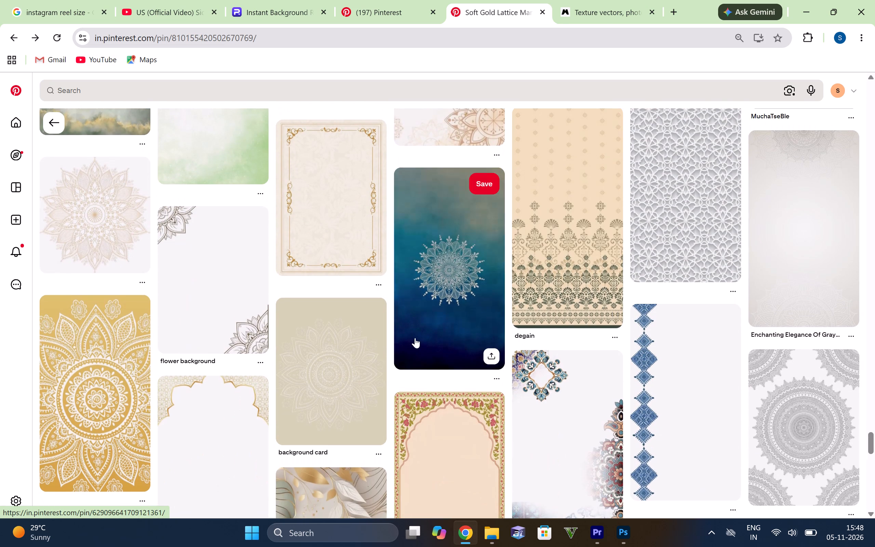
pyautogui.scroll(-2, 416, 339)
pyautogui.scroll(-2, 441, 298)
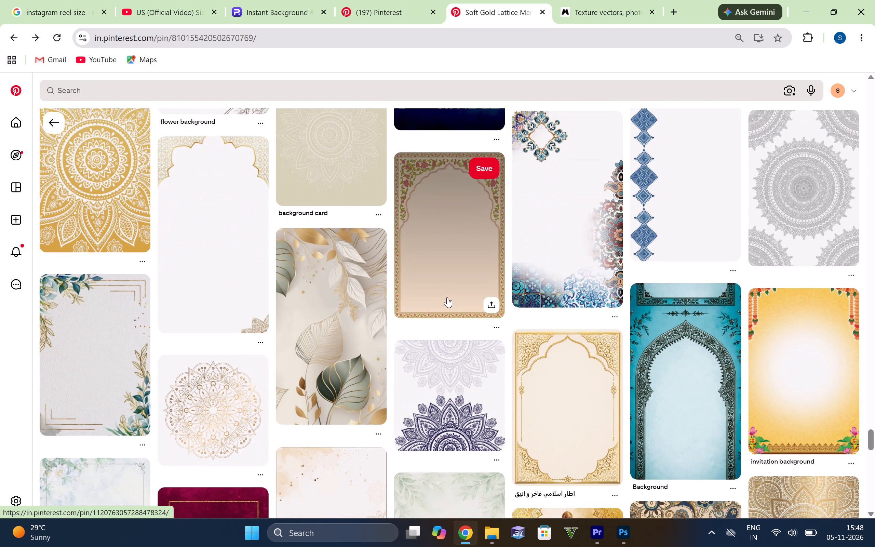
pyautogui.scroll(-2, 447, 297)
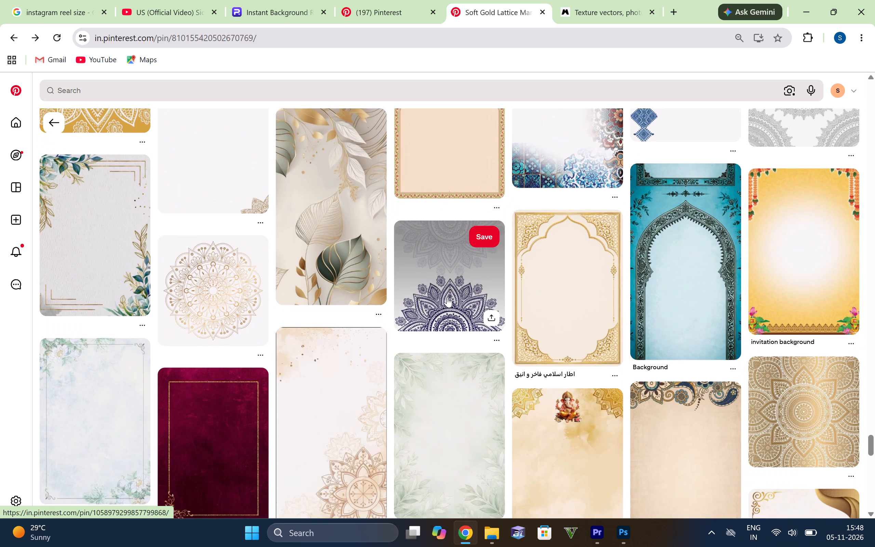
pyautogui.scroll(-7, 447, 297)
pyautogui.scroll(-2, 724, 285)
pyautogui.scroll(-2, 564, 317)
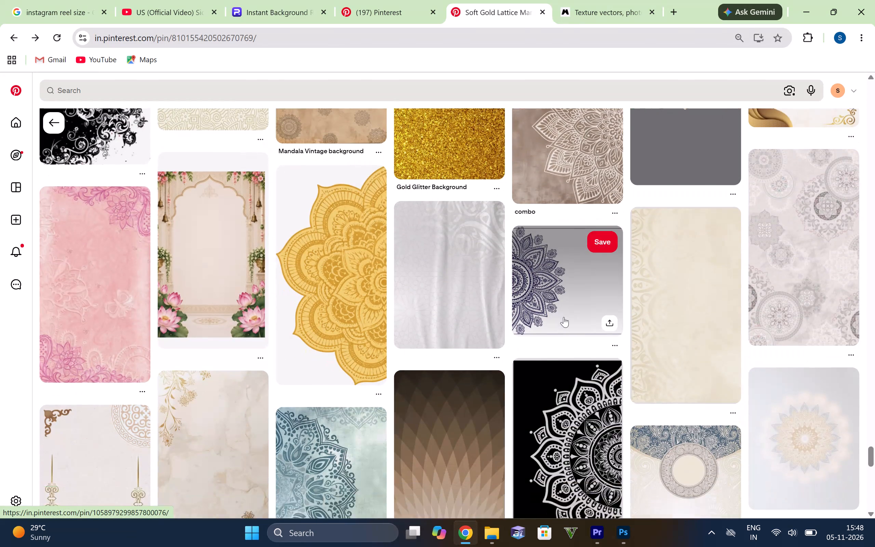
pyautogui.scroll(-1, 564, 317)
# Look back over the related pins already passed, up to the pale grey lattice pattern beside the gold-cornered frame.
pyautogui.scroll(6, 645, 286)
pyautogui.scroll(6, 745, 322)
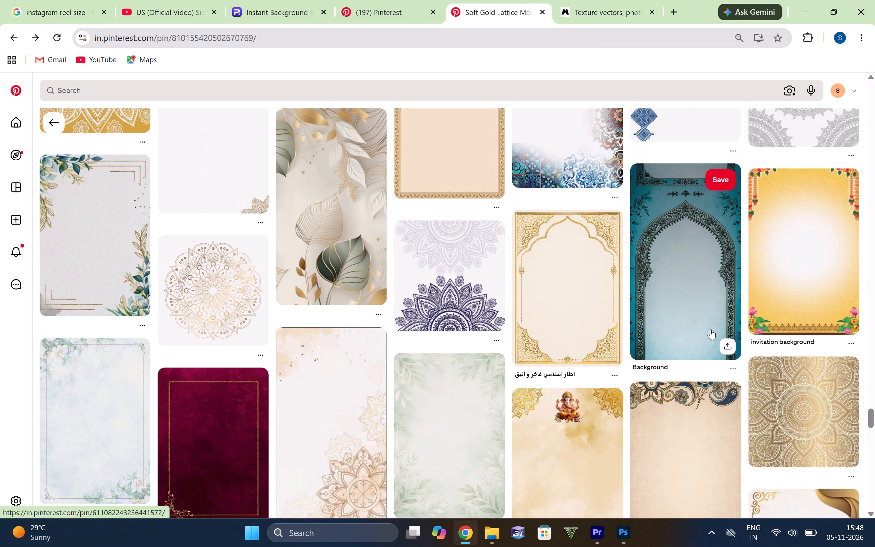
pyautogui.scroll(2, 715, 326)
pyautogui.scroll(1, 670, 340)
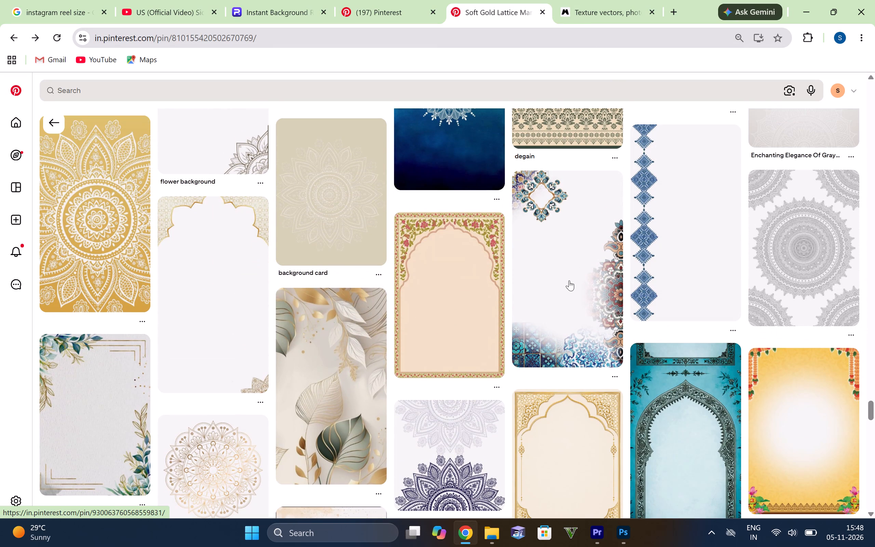
pyautogui.scroll(5, 490, 266)
pyautogui.scroll(6, 532, 318)
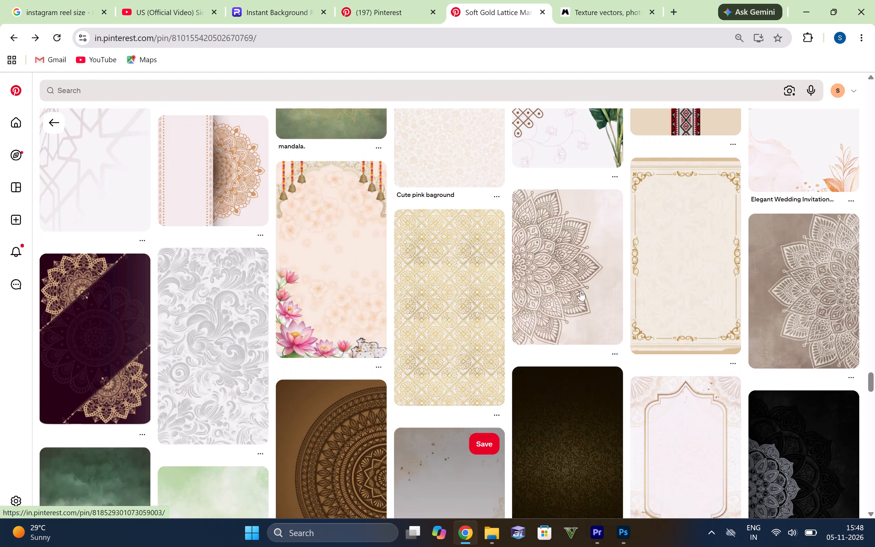
pyautogui.scroll(14, 537, 301)
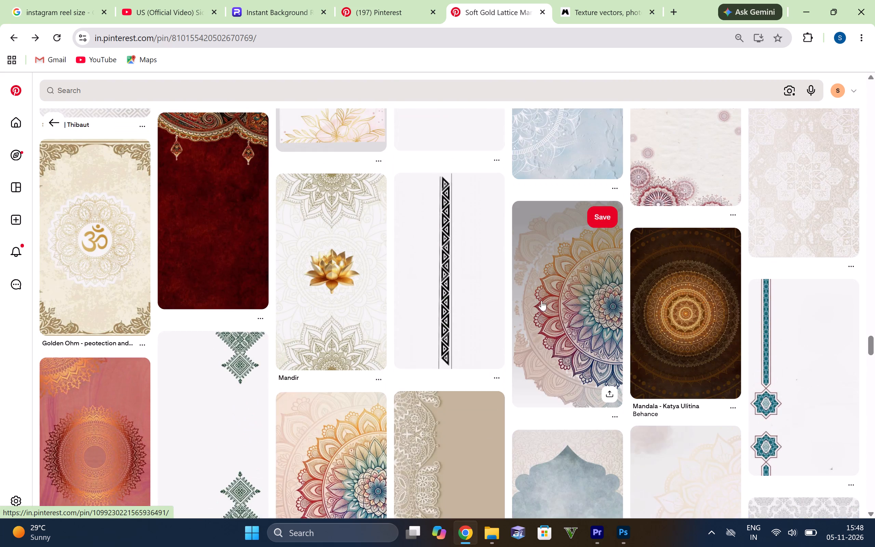
pyautogui.scroll(5, 539, 250)
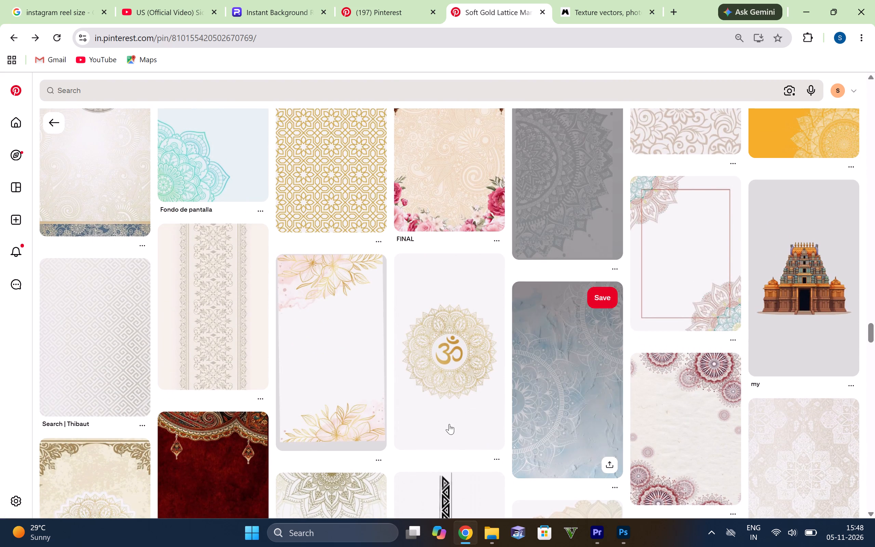
pyautogui.scroll(5, 557, 272)
pyautogui.scroll(9, 563, 316)
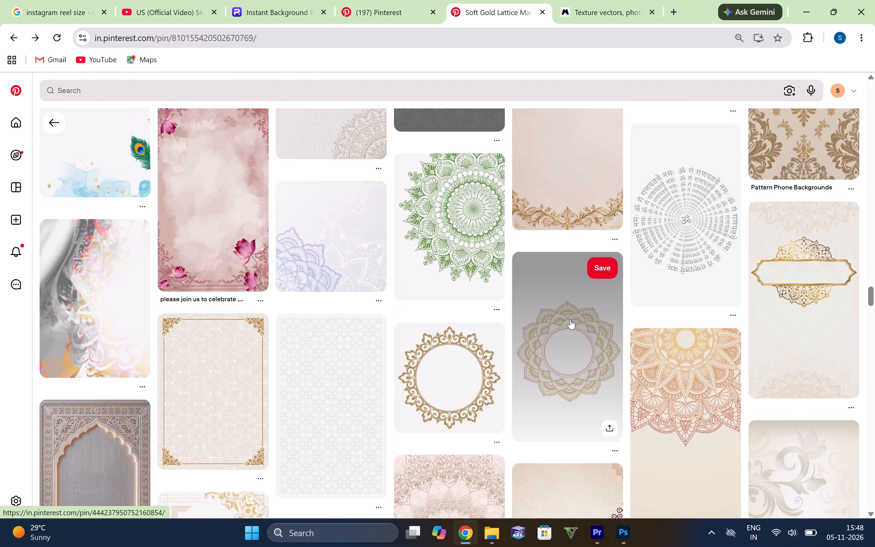
pyautogui.scroll(-5, 570, 319)
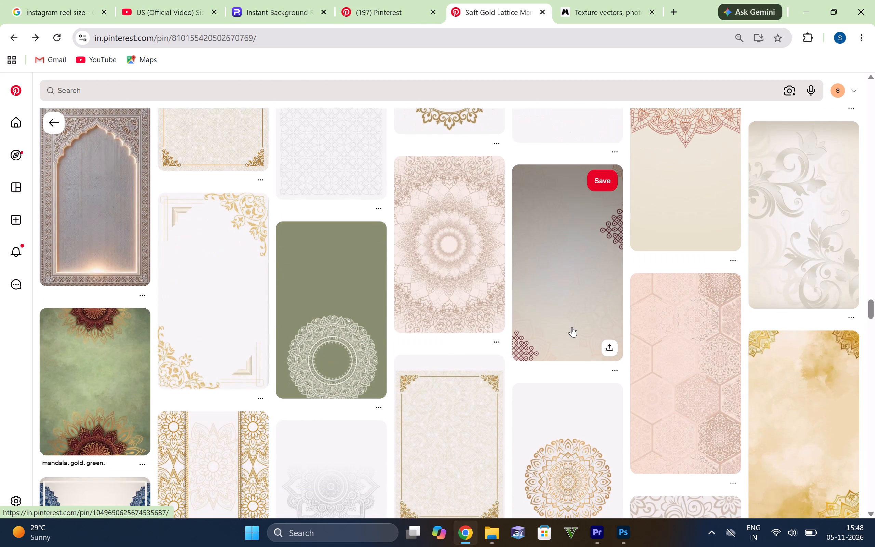
pyautogui.scroll(5, 346, 282)
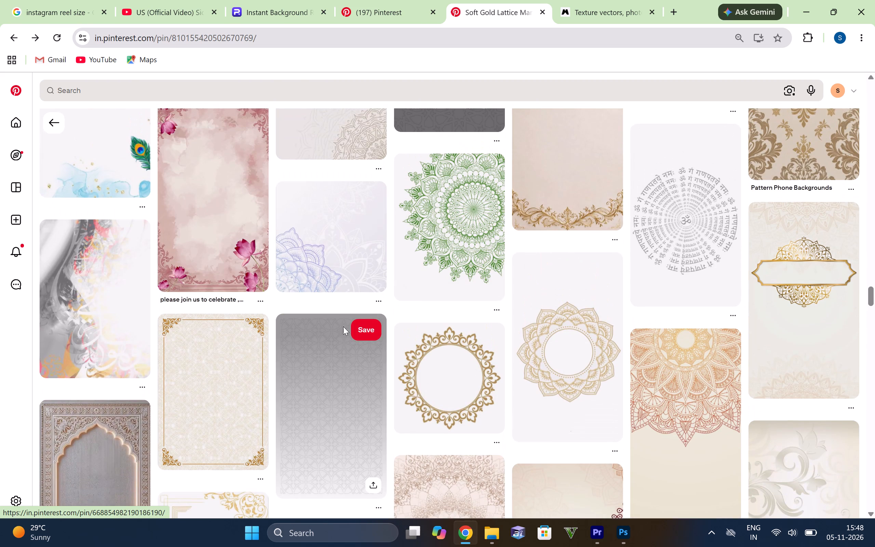
# Save the pale grey geometric lattice pattern image as a PNG in Downloads, keeping the suggested file name.
pyautogui.rightClick(335, 373)
pyautogui.click(392, 331)
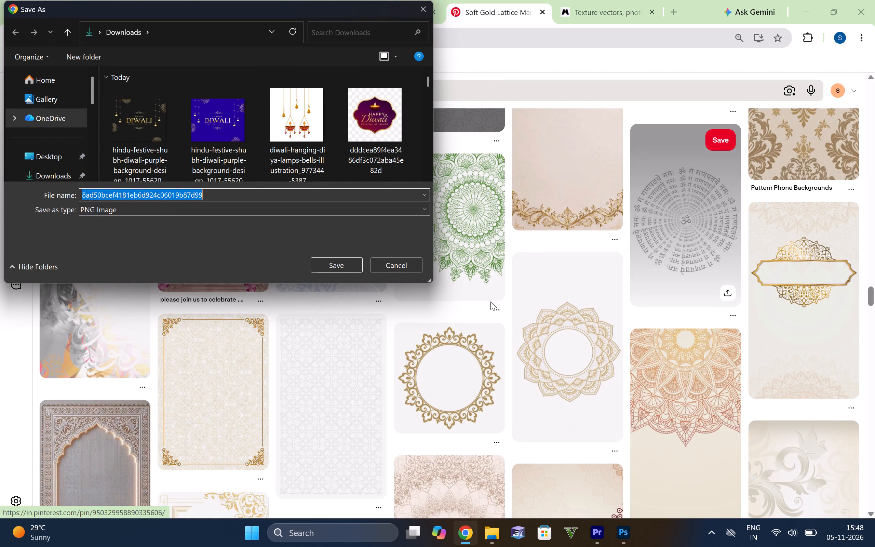
pyautogui.click(334, 266)
# Switch to Photoshop and place the downloaded lattice pattern PNG in Diwali.psd as the topmost layer.
pyautogui.moveTo(819, 37); pyautogui.dragTo(621, 545)
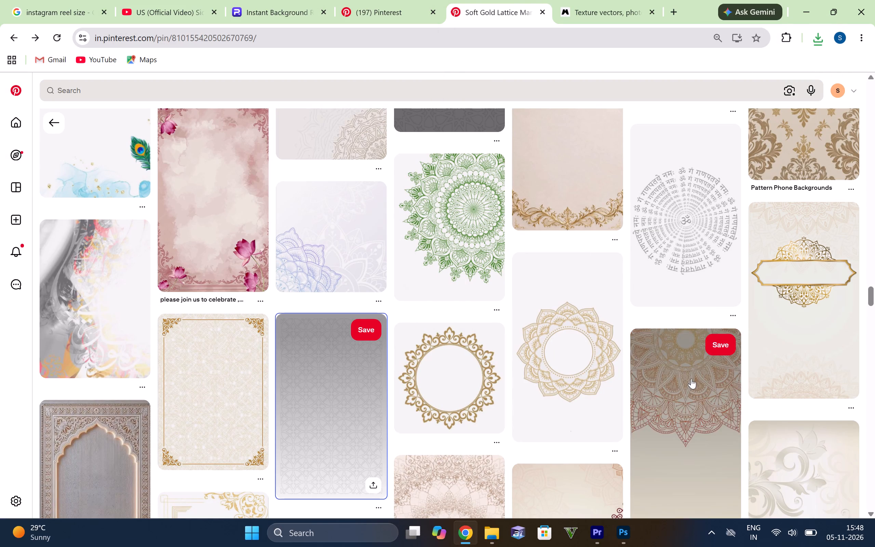
pyautogui.click(816, 36)
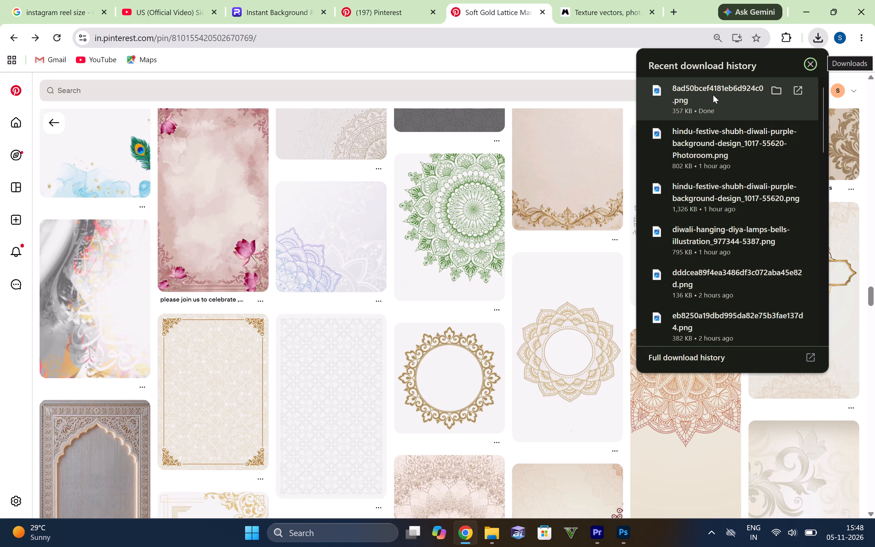
pyautogui.moveTo(713, 95); pyautogui.dragTo(427, 130)
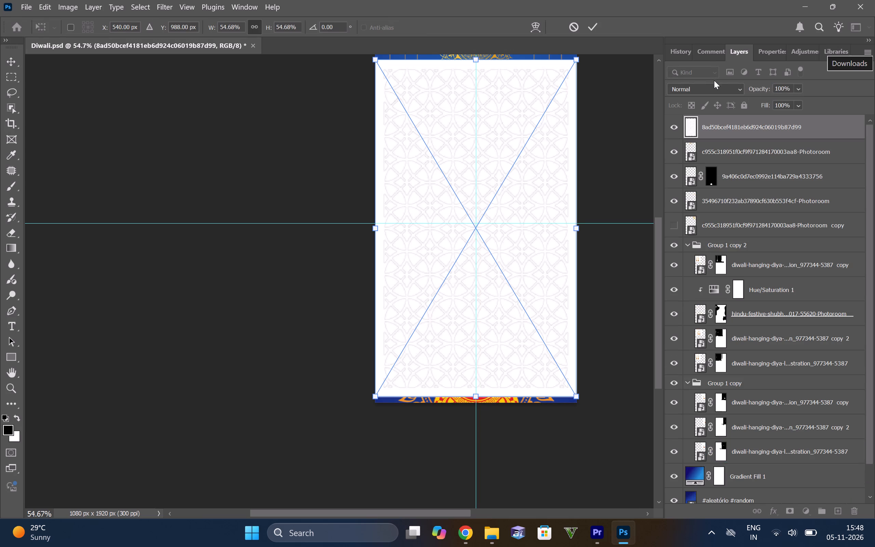
pyautogui.click(705, 88)
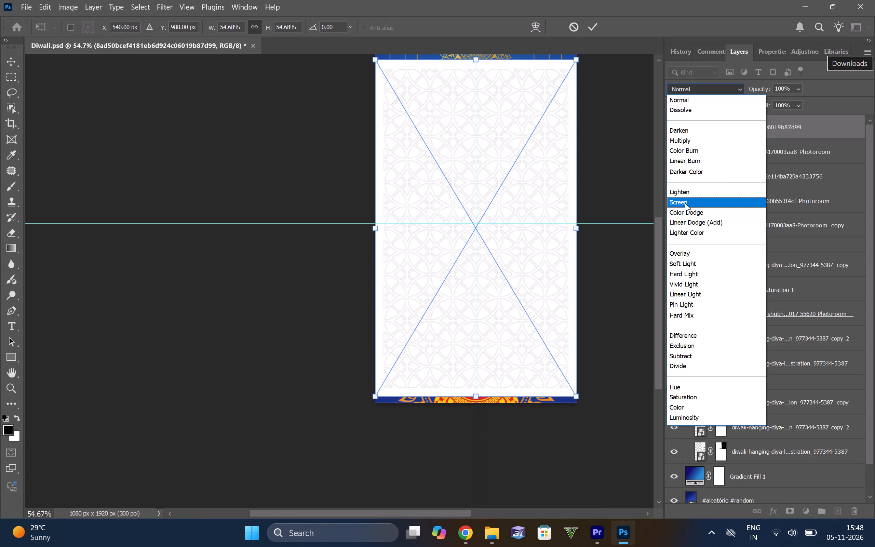
pyautogui.click(586, 24)
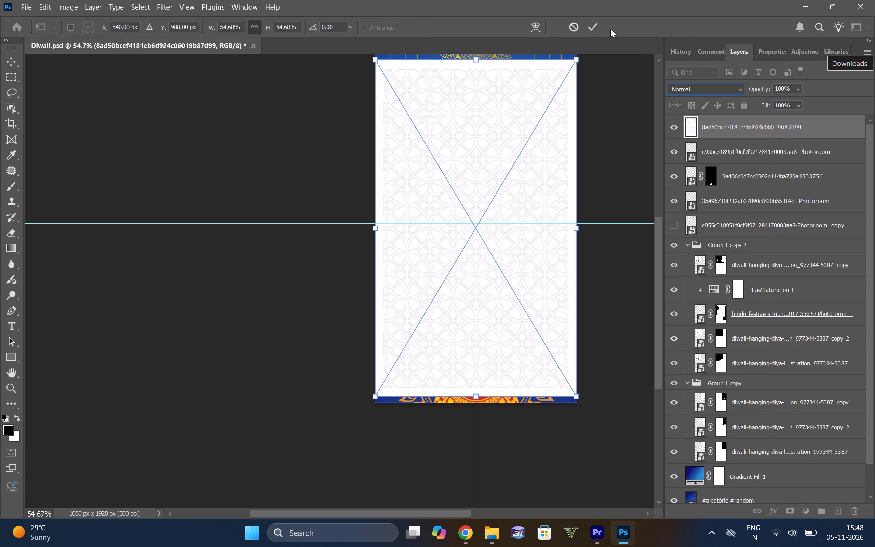
pyautogui.moveTo(596, 28); pyautogui.dragTo(600, 29)
# Set the lattice pattern layer's blend mode to Overlay.
pyautogui.click(703, 86)
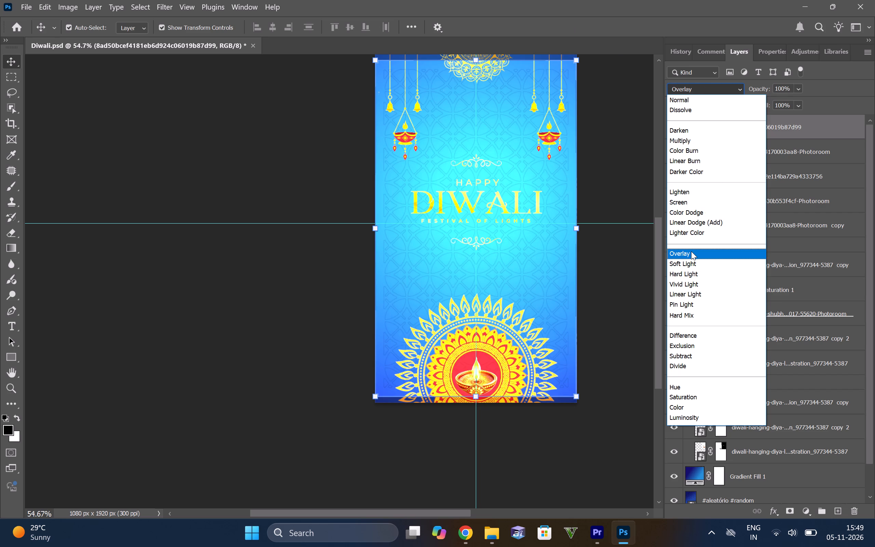
pyautogui.click(691, 251)
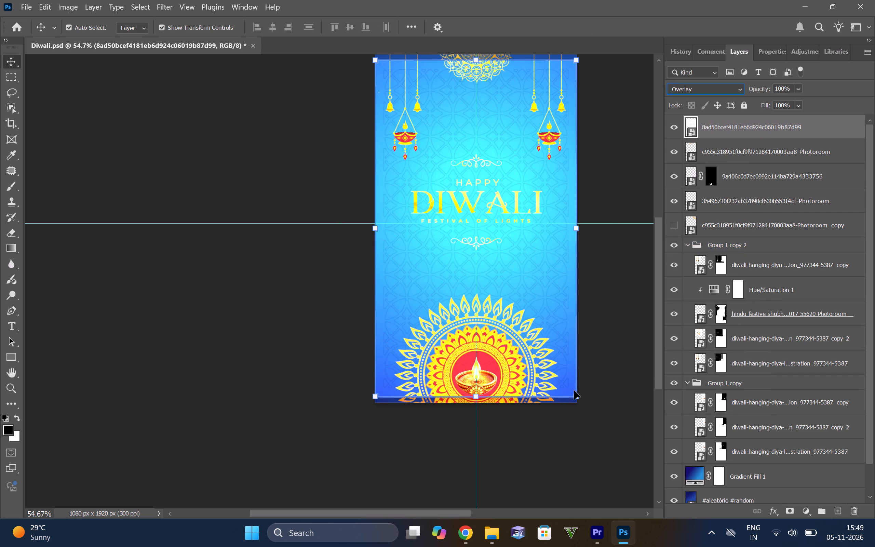
# Scale the lattice pattern layer to about 60% and nudge it slightly right so it covers the whole poster.
pyautogui.moveTo(577, 397); pyautogui.dragTo(582, 412)
pyautogui.scroll(4, 378, 182)
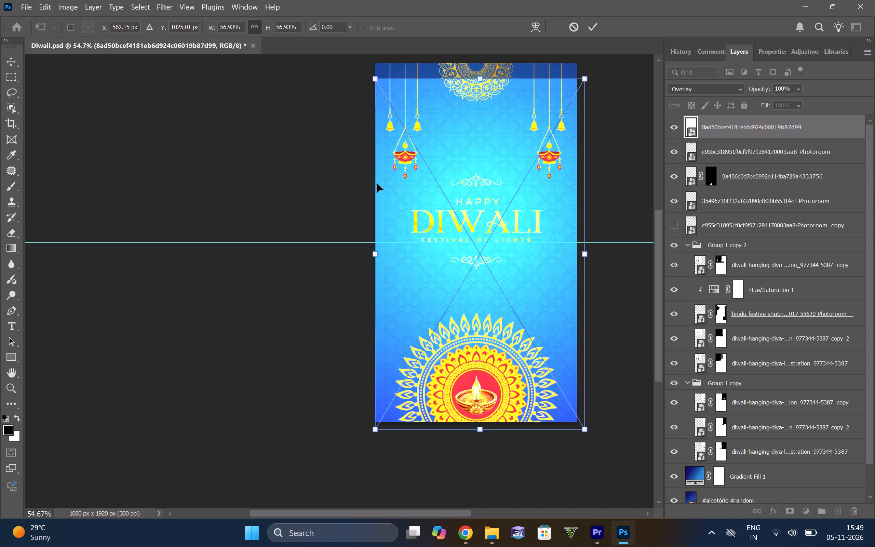
pyautogui.scroll(1, 377, 183)
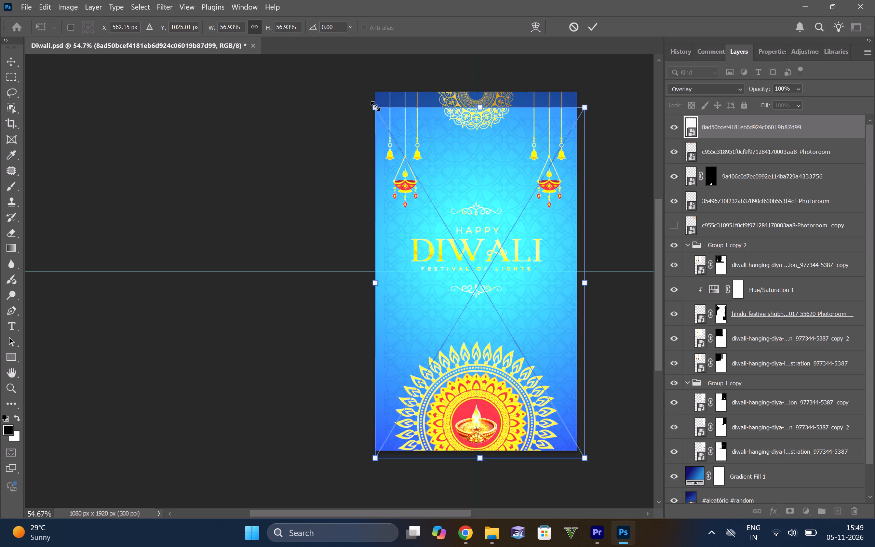
pyautogui.moveTo(375, 106); pyautogui.dragTo(368, 83)
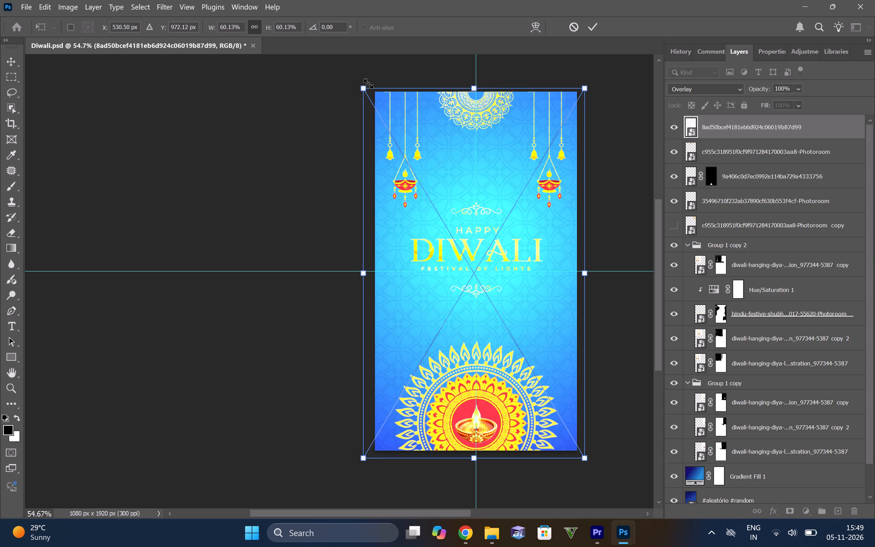
pyautogui.press('Right')
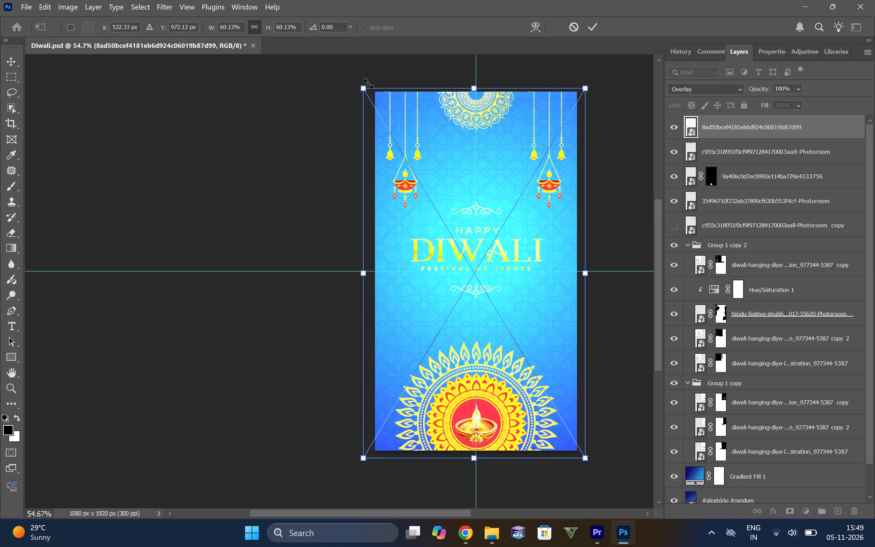
pyautogui.press('Right')
pyautogui.press('Right')
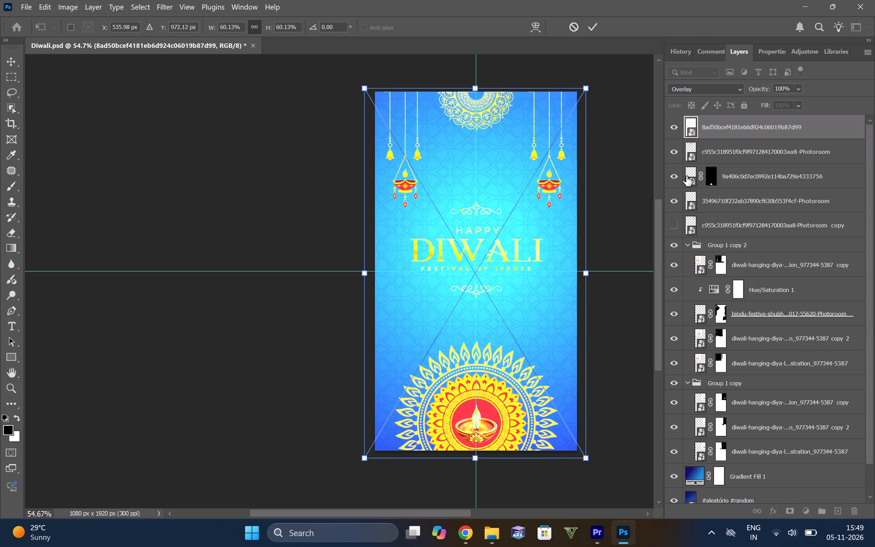
pyautogui.click(595, 24)
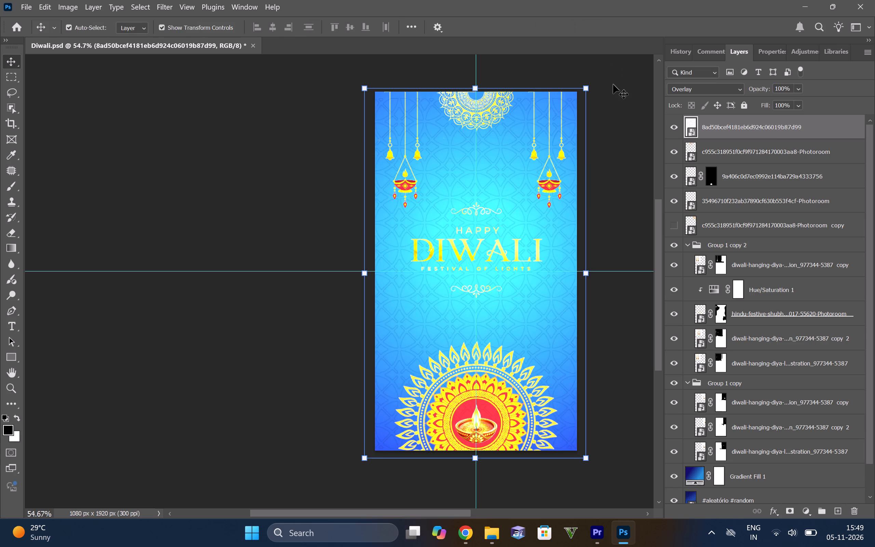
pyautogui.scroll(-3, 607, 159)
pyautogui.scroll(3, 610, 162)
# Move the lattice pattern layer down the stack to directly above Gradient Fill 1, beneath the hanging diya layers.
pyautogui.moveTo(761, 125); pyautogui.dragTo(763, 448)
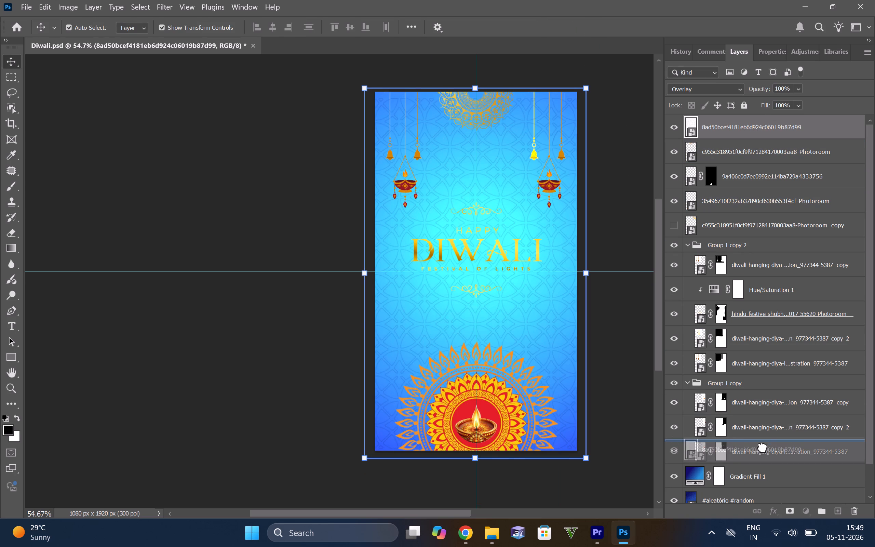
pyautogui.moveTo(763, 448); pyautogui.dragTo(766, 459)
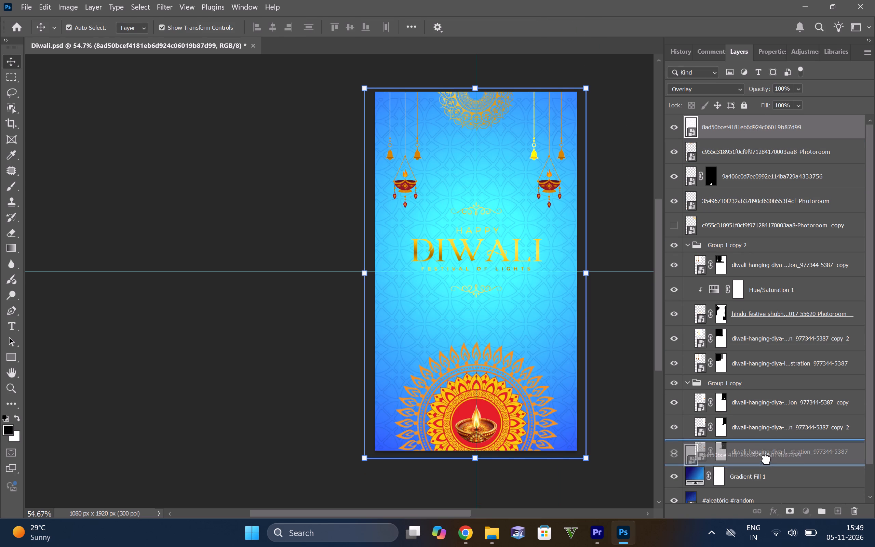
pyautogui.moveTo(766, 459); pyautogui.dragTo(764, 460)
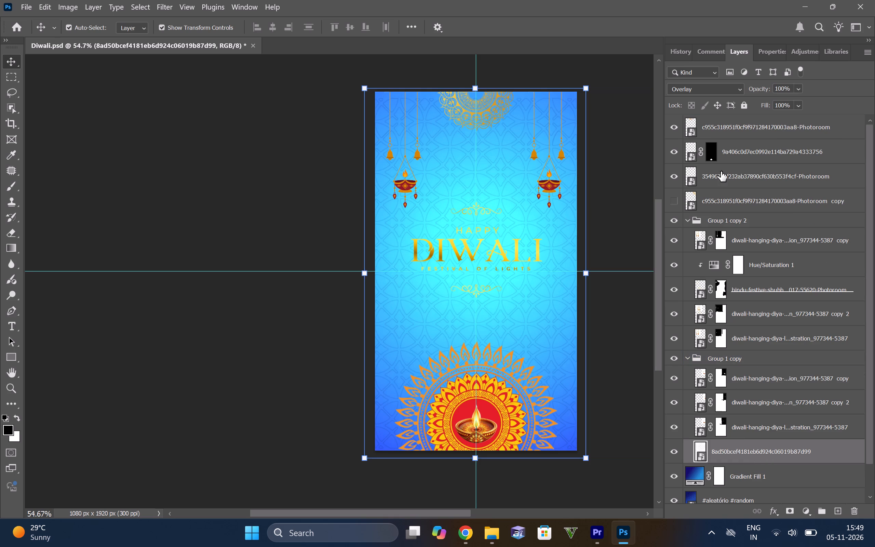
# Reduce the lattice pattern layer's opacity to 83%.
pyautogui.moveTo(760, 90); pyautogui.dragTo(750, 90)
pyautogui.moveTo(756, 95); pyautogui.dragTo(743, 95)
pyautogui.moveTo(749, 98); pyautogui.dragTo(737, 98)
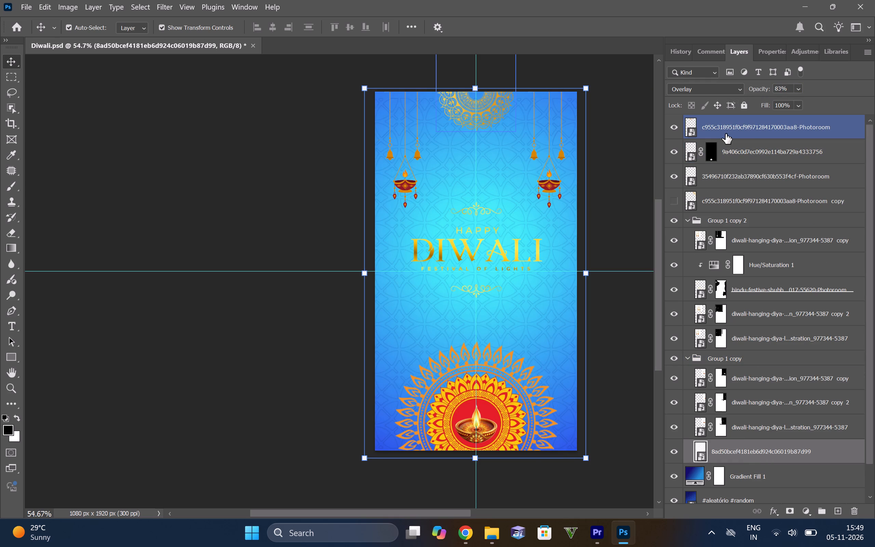
# Delete the lattice pattern layer from the poster.
pyautogui.press('Delete')
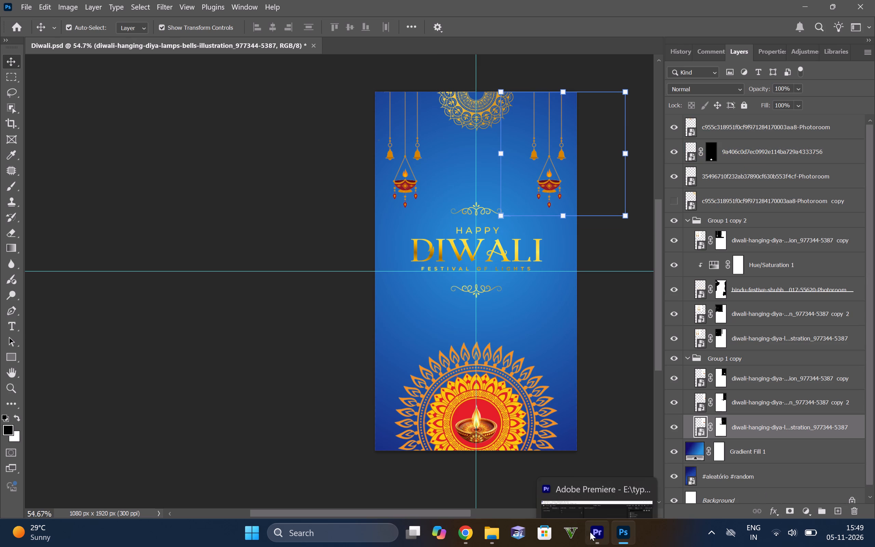
# Switch to Chrome and browse Pinterest's related pins for another background pattern, opening the gold-on-white geometric lattice pin.
pyautogui.click(473, 530)
pyautogui.scroll(-4, 408, 162)
pyautogui.scroll(-1, 366, 175)
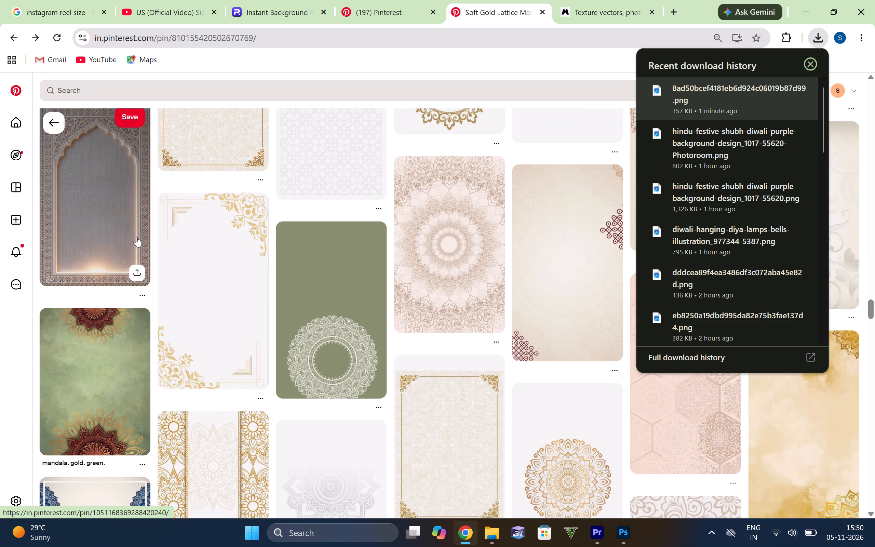
pyautogui.scroll(-4, 137, 237)
pyautogui.scroll(-3, 306, 255)
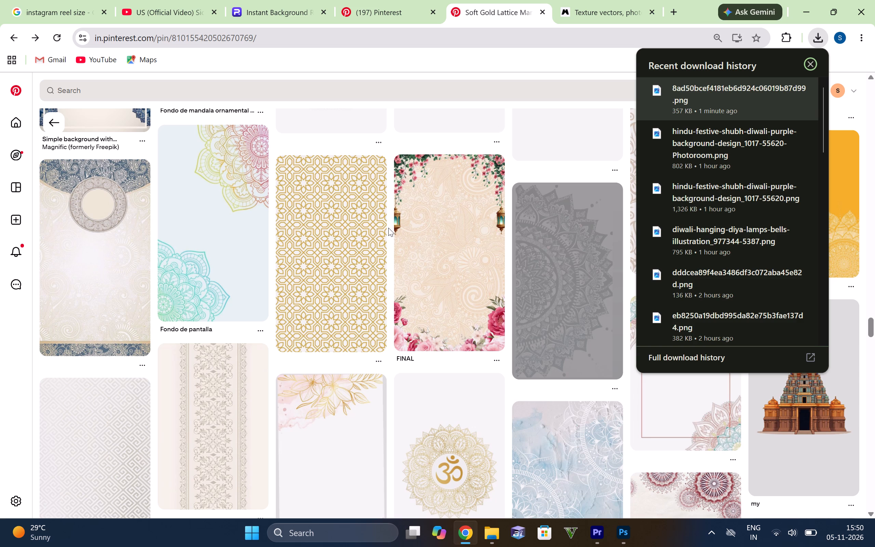
pyautogui.scroll(-3, 336, 253)
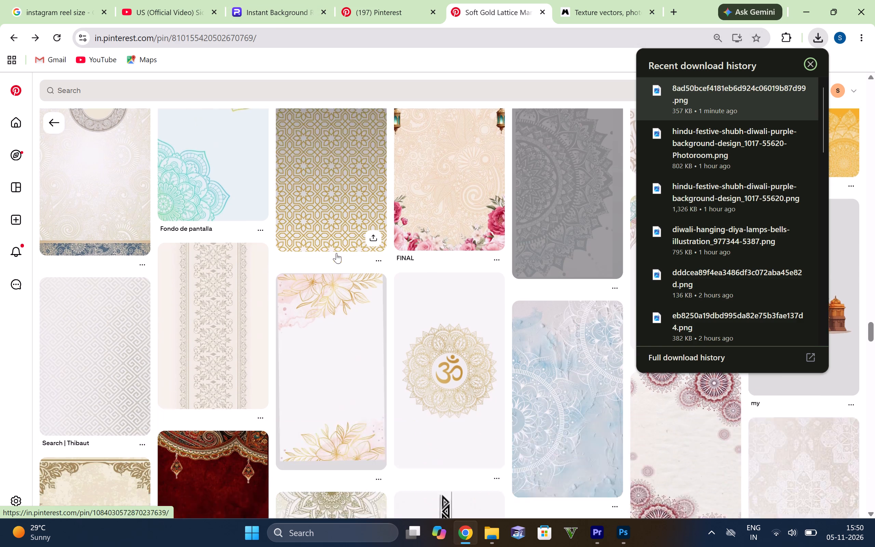
pyautogui.scroll(-3, 380, 350)
pyautogui.scroll(-5, 482, 258)
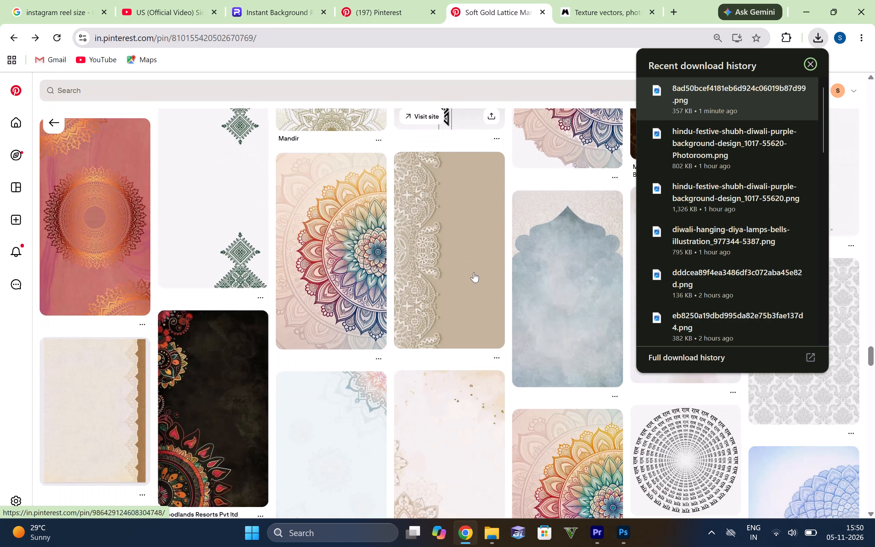
pyautogui.scroll(6, 474, 267)
pyautogui.scroll(5, 332, 212)
pyautogui.click(325, 240)
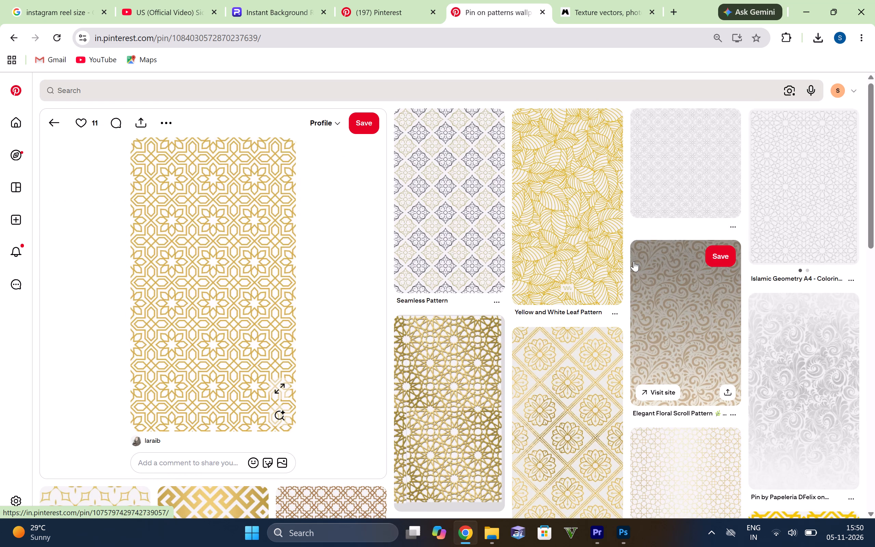
# Save the pale grey floral scroll pattern among the related pins as a PNG in Downloads, keeping the suggested file name.
pyautogui.scroll(-1, 634, 261)
pyautogui.scroll(-2, 591, 256)
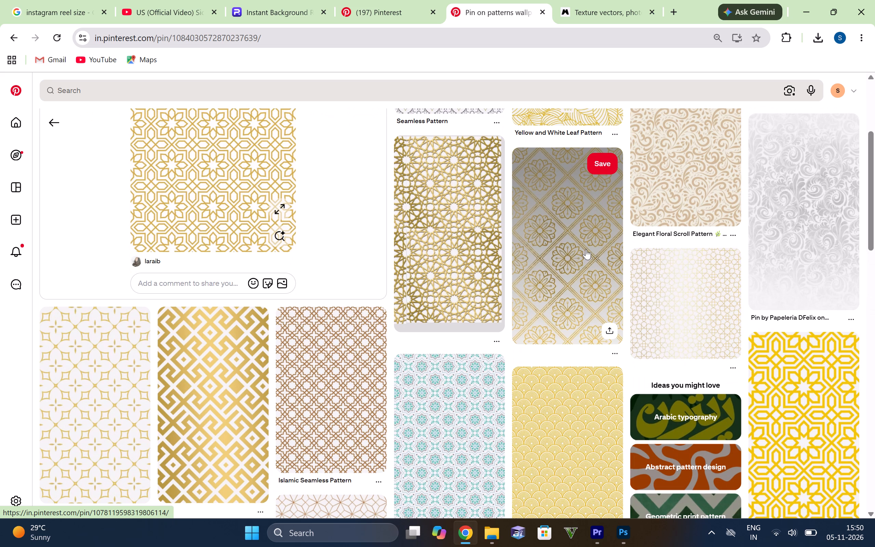
pyautogui.rightClick(792, 214)
pyautogui.click(676, 367)
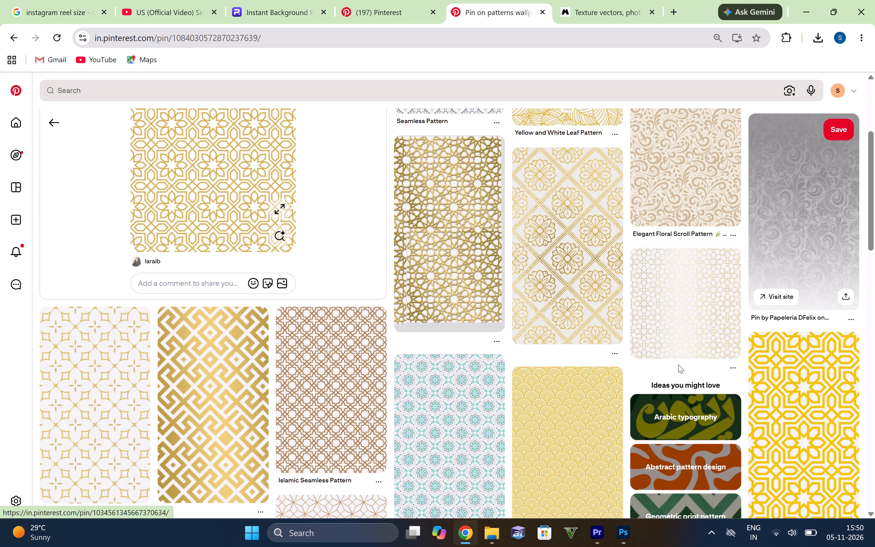
pyautogui.click(321, 265)
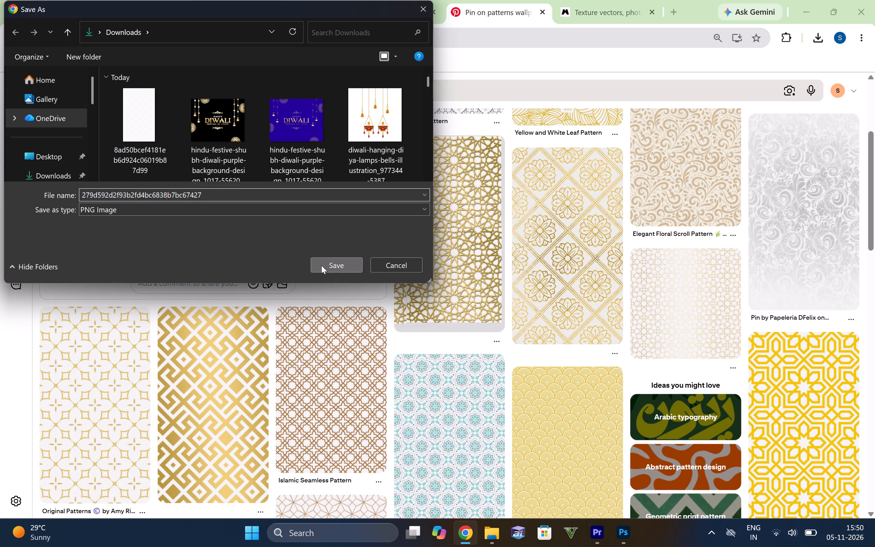
# Place the downloaded grey floral scroll PNG into Diwali.psd in Photoshop, inside Group 1 copy above its lowest diya layer, at the default size.
pyautogui.click(817, 44)
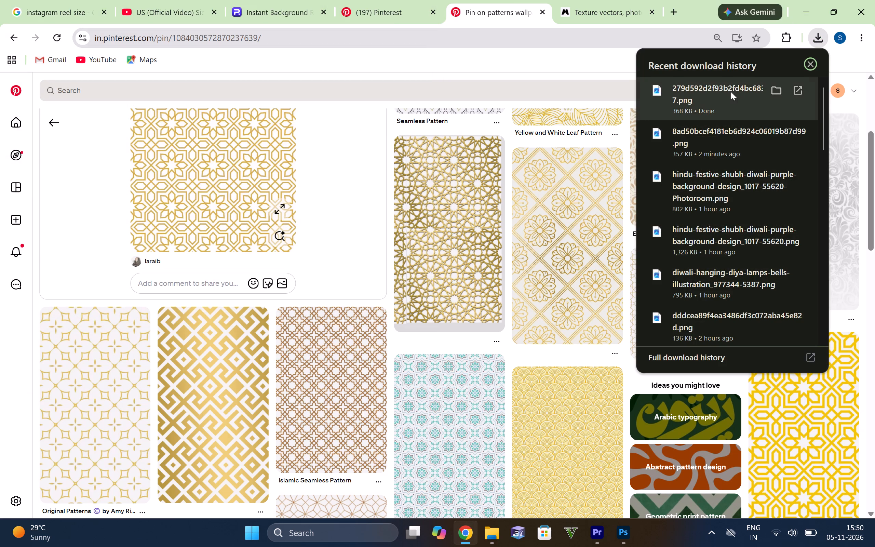
pyautogui.moveTo(729, 90); pyautogui.dragTo(543, 295)
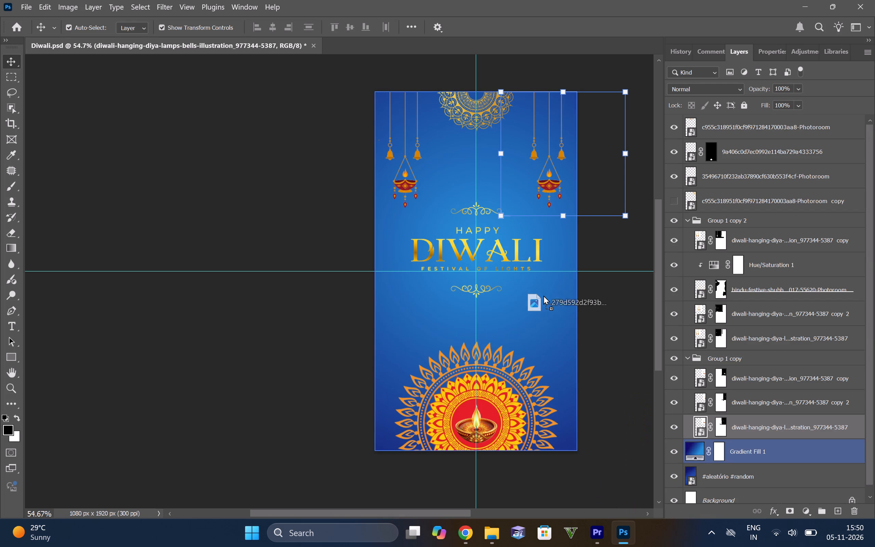
pyautogui.moveTo(543, 295); pyautogui.dragTo(540, 292)
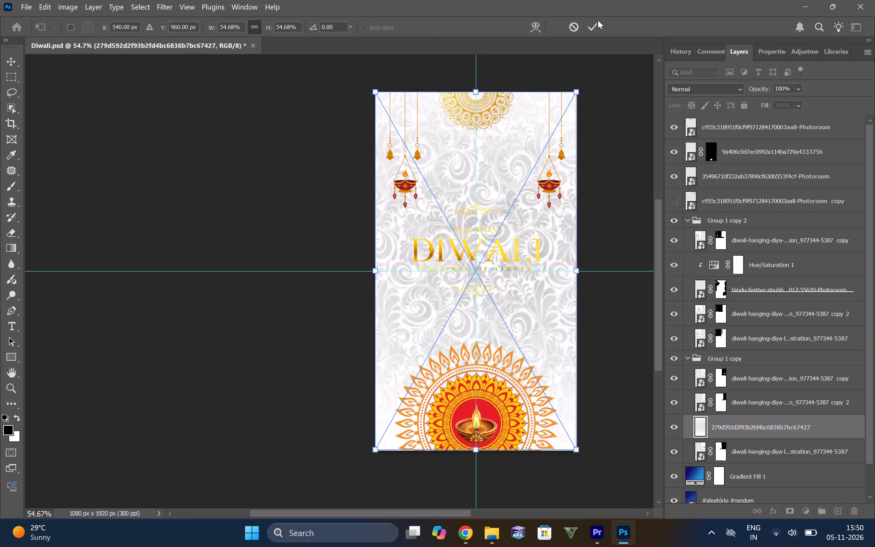
pyautogui.click(598, 20)
# Set the floral scroll pattern layer's blend mode to Divide and deselect it.
pyautogui.click(701, 92)
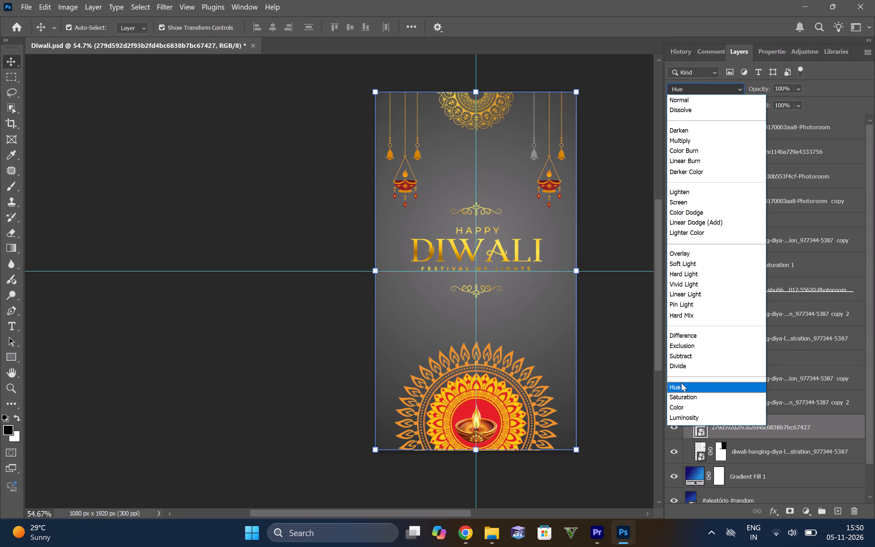
pyautogui.click(687, 366)
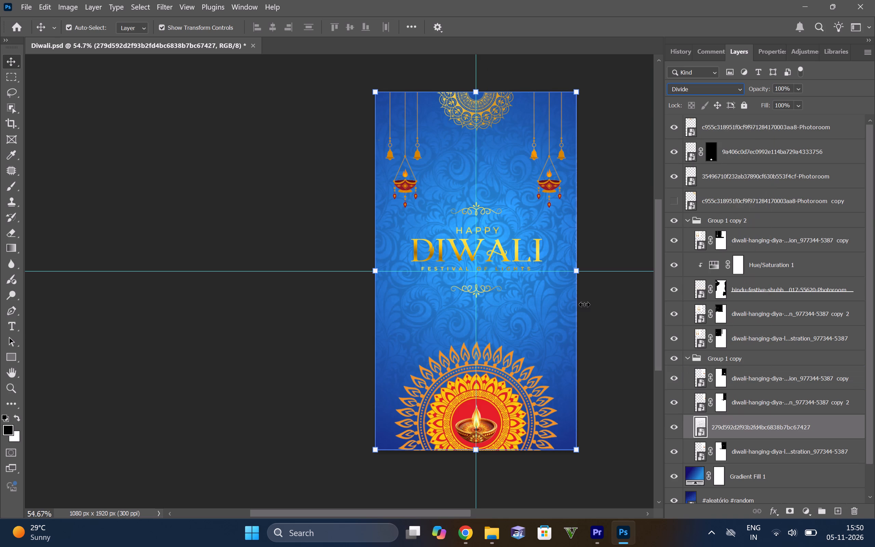
pyautogui.click(615, 272)
pyautogui.click(594, 66)
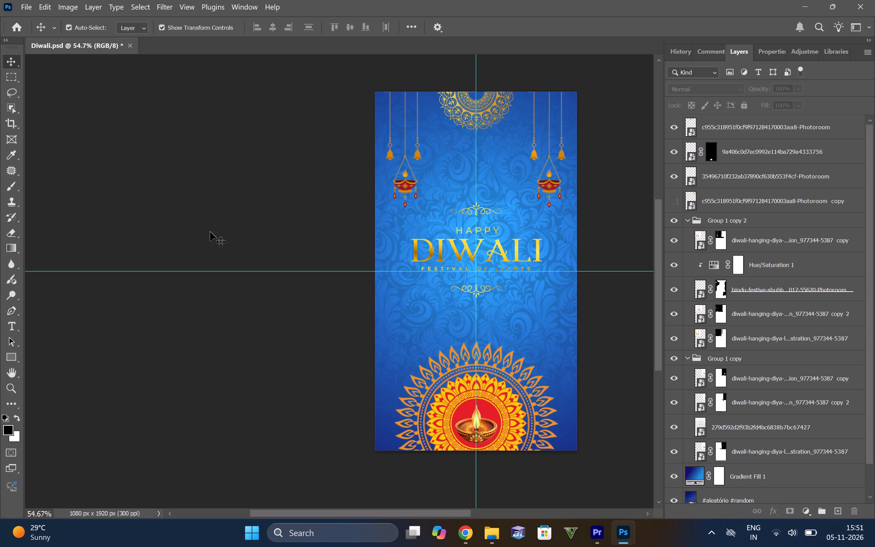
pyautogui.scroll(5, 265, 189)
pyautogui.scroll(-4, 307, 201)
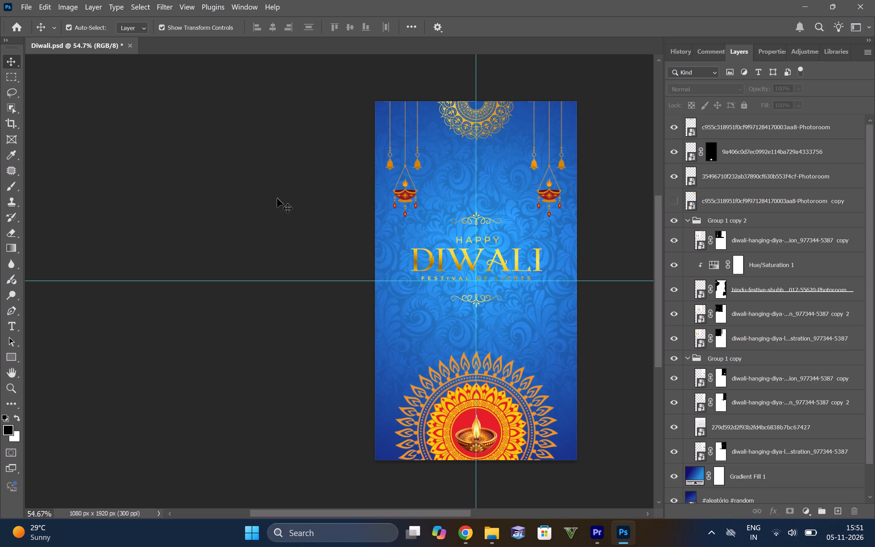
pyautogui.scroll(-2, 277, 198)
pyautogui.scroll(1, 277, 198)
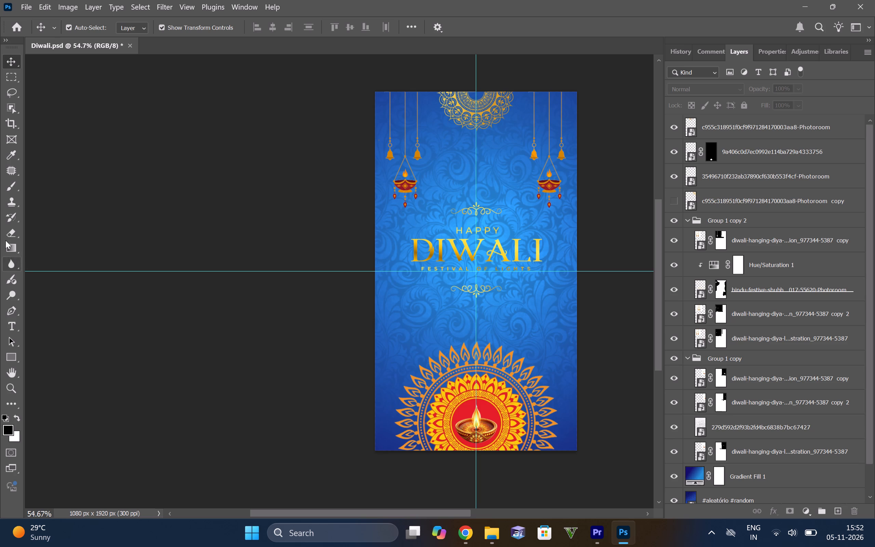
# Activate the Brush tool and add a white layer mask to the floral scroll pattern layer in Group 1 copy.
pyautogui.click(14, 183)
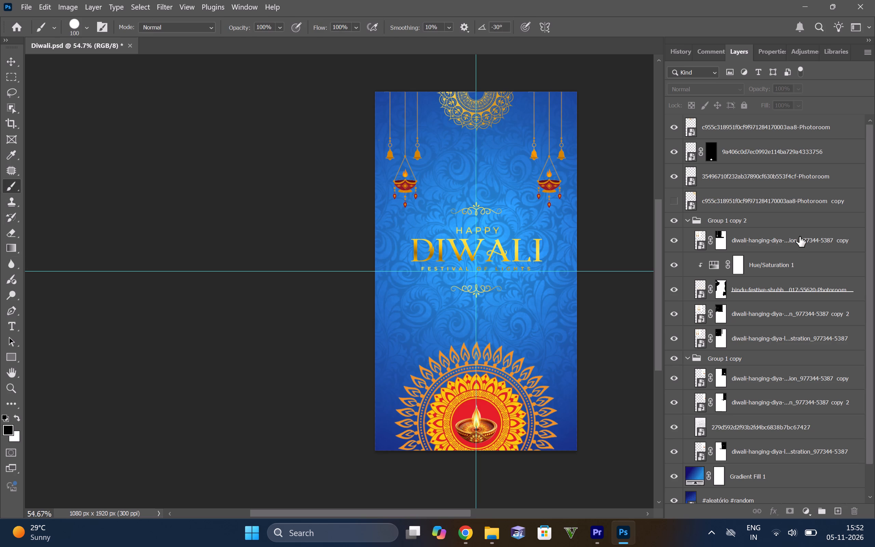
pyautogui.click(745, 125)
pyautogui.scroll(6, 763, 140)
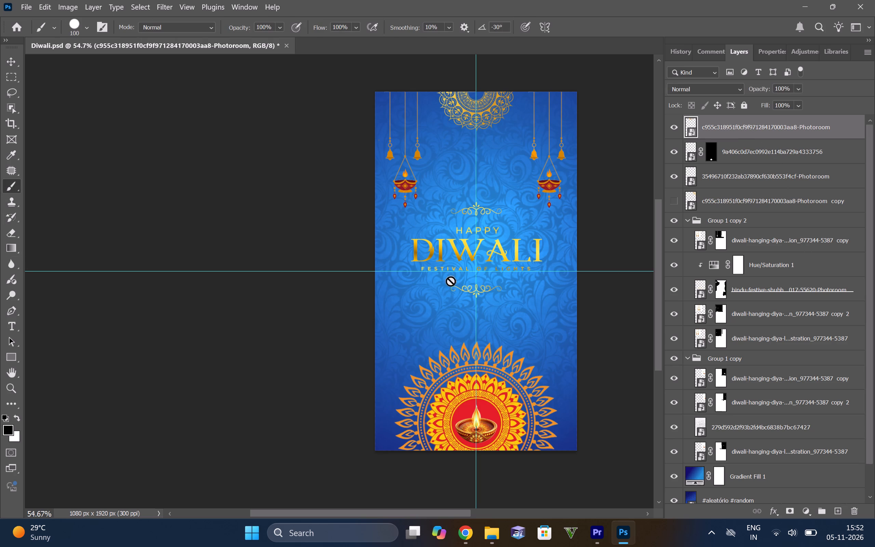
pyautogui.scroll(-6, 803, 241)
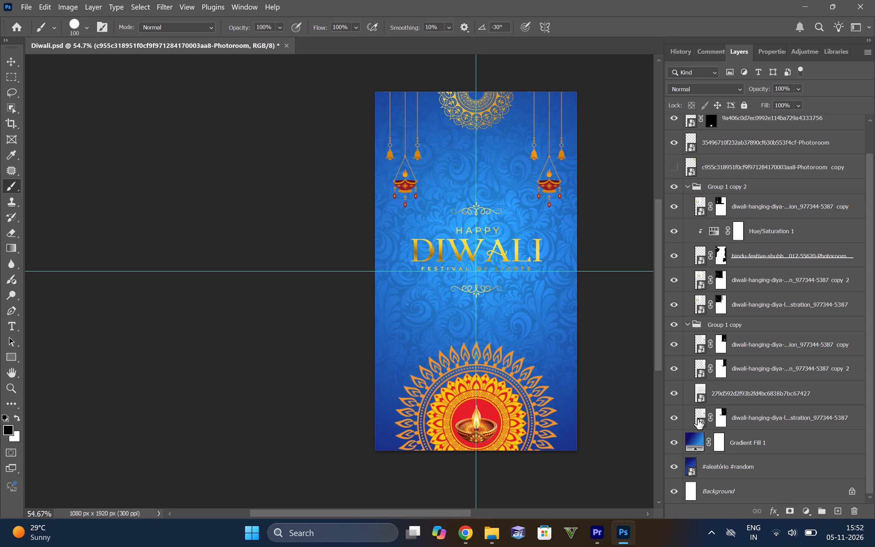
pyautogui.click(725, 413)
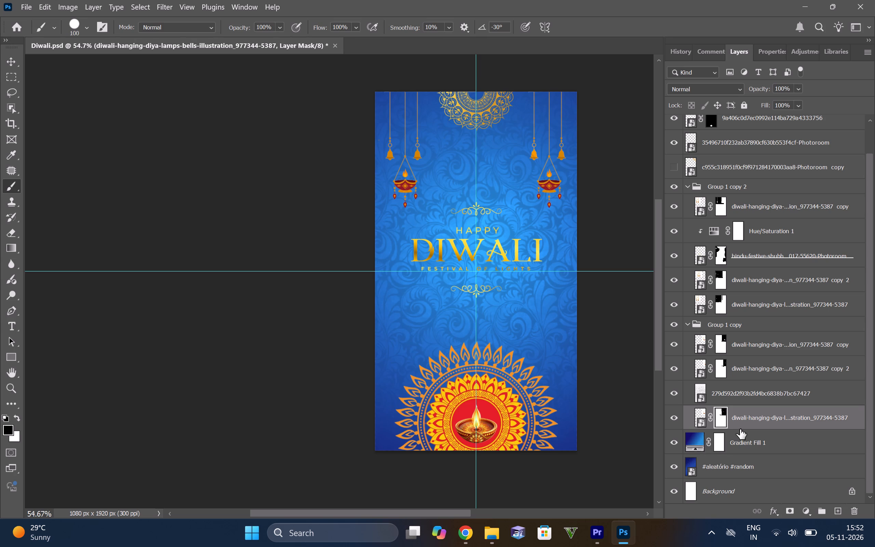
pyautogui.click(731, 394)
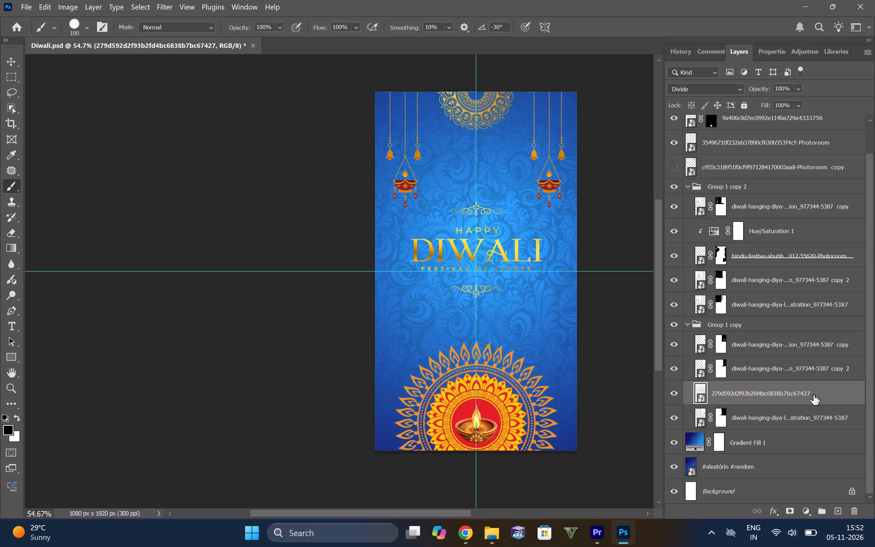
pyautogui.click(836, 389)
pyautogui.click(786, 513)
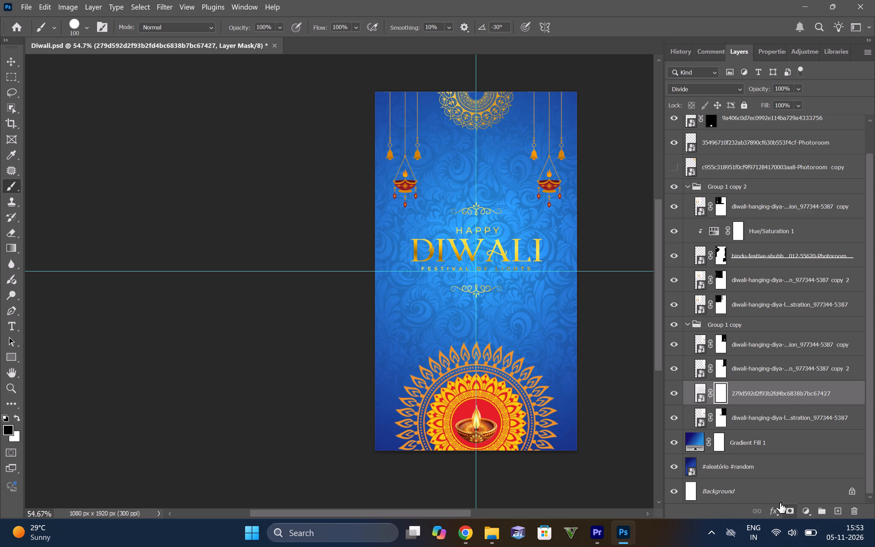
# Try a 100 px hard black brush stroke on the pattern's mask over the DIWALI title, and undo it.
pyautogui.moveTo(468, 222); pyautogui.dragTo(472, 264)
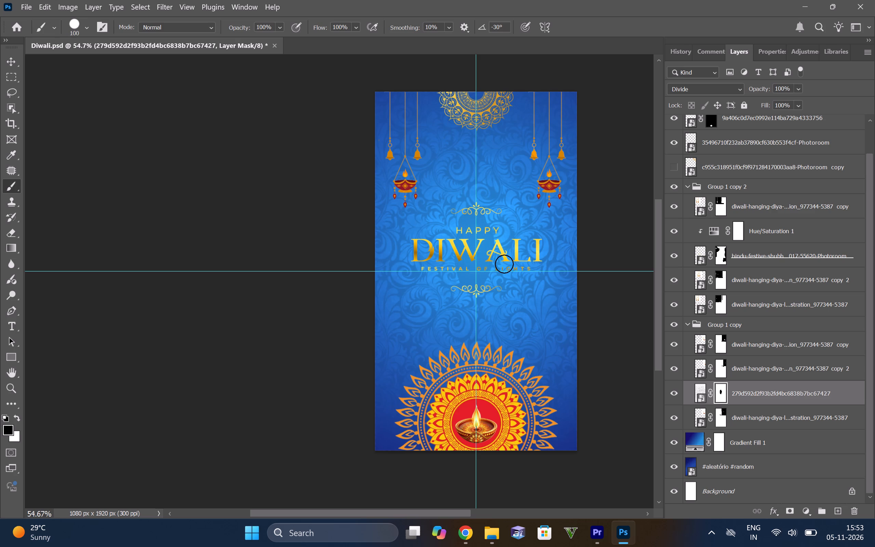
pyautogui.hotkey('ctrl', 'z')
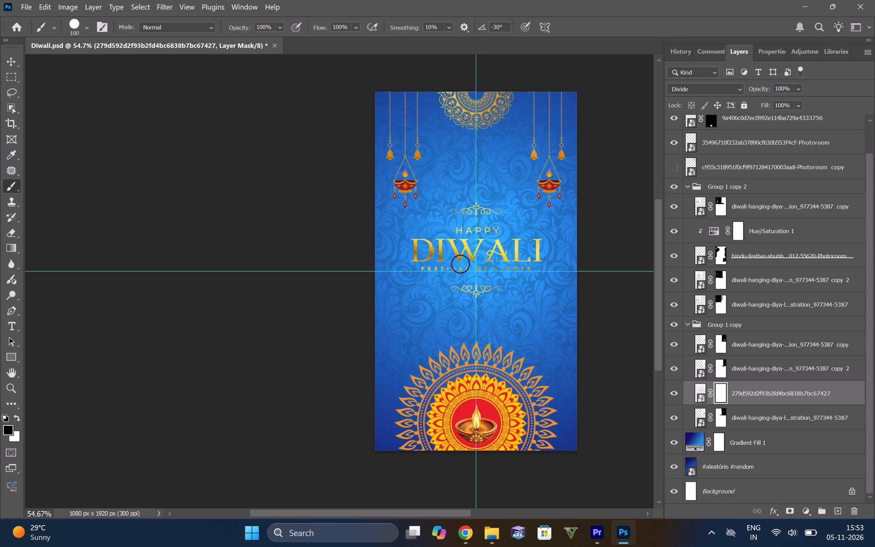
# Fade the pattern behind the DIWALI title with one dab of a soft black 977 px brush on its layer mask.
pyautogui.keyDown('alt'); pyautogui.moveTo(445, 252); pyautogui.dragTo(553, 292, button='right'); pyautogui.keyUp('alt')
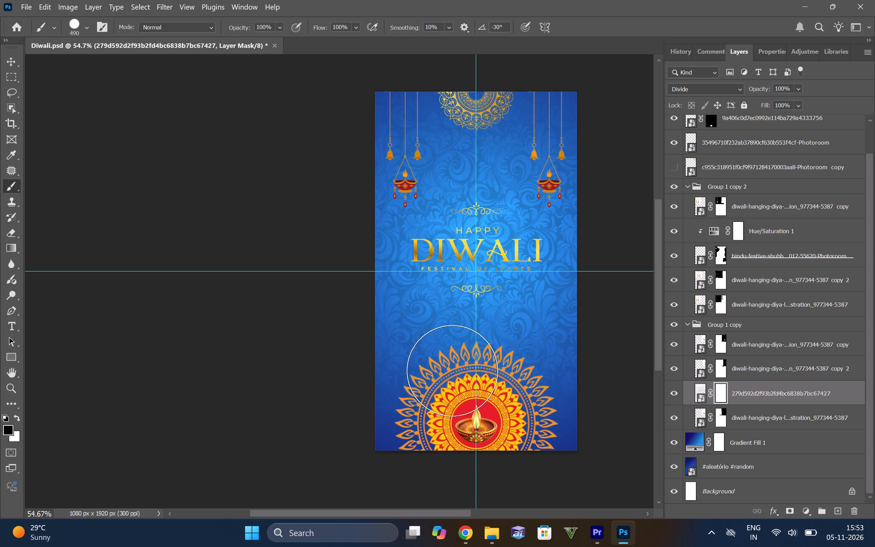
pyautogui.keyDown('alt'); pyautogui.moveTo(466, 251); pyautogui.dragTo(442, 43, button='right'); pyautogui.keyUp('alt')
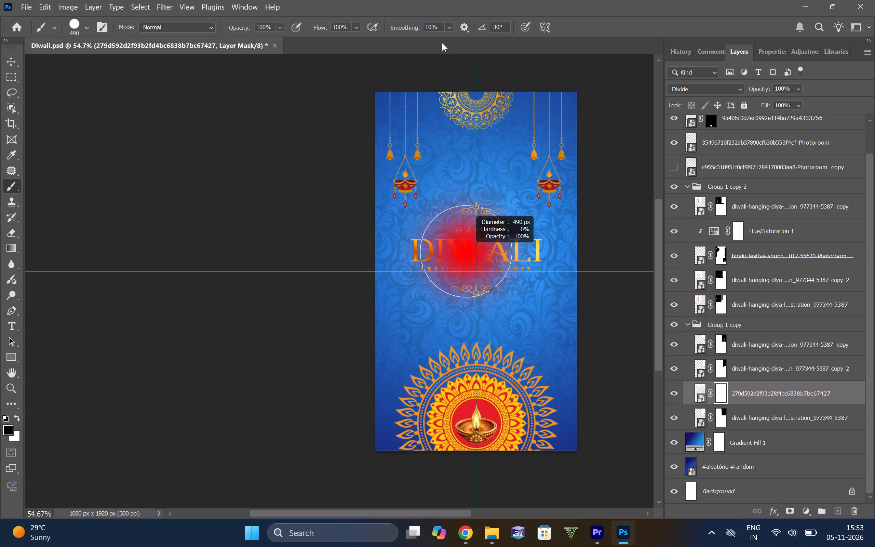
pyautogui.keyDown('alt'); pyautogui.moveTo(442, 43); pyautogui.dragTo(440, 40, button='right'); pyautogui.keyUp('alt')
pyautogui.keyDown('alt'); pyautogui.moveTo(474, 252); pyautogui.dragTo(588, 297, button='right'); pyautogui.keyUp('alt')
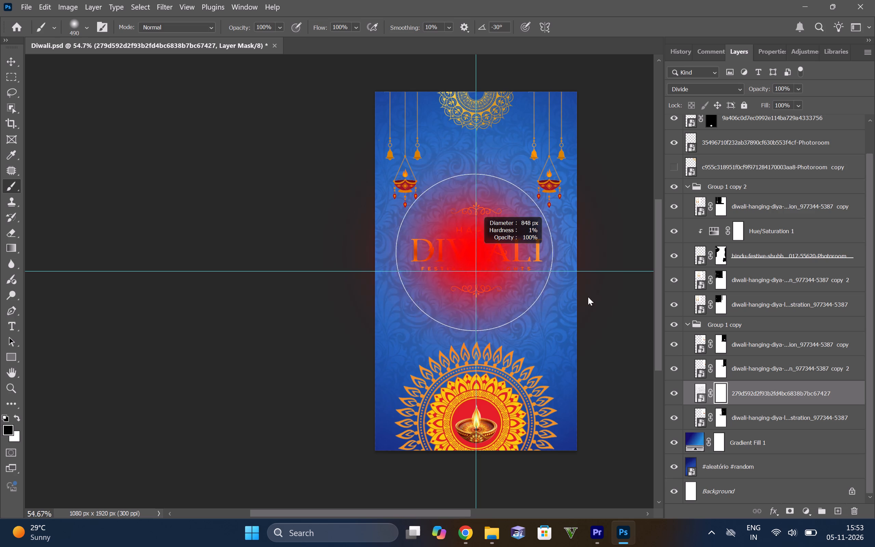
pyautogui.keyDown('alt'); pyautogui.moveTo(588, 297); pyautogui.dragTo(603, 300, button='right'); pyautogui.keyUp('alt')
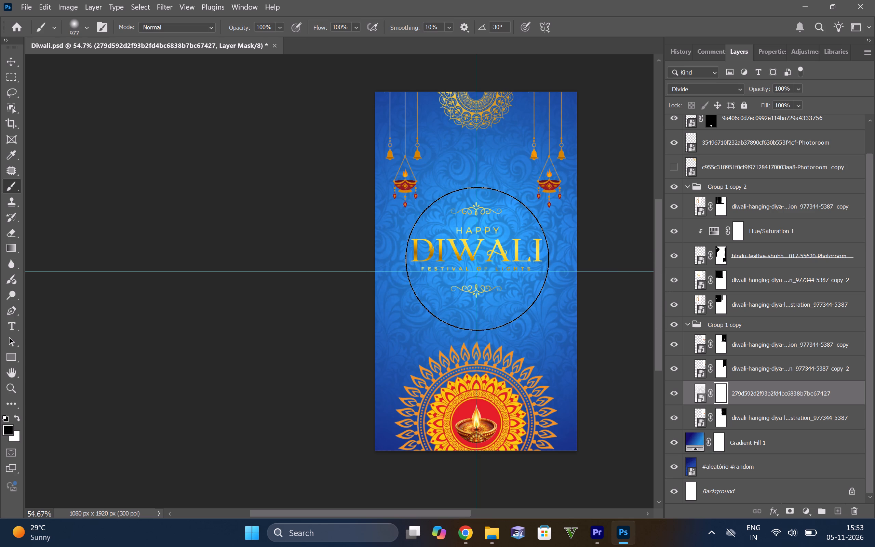
pyautogui.click(475, 262)
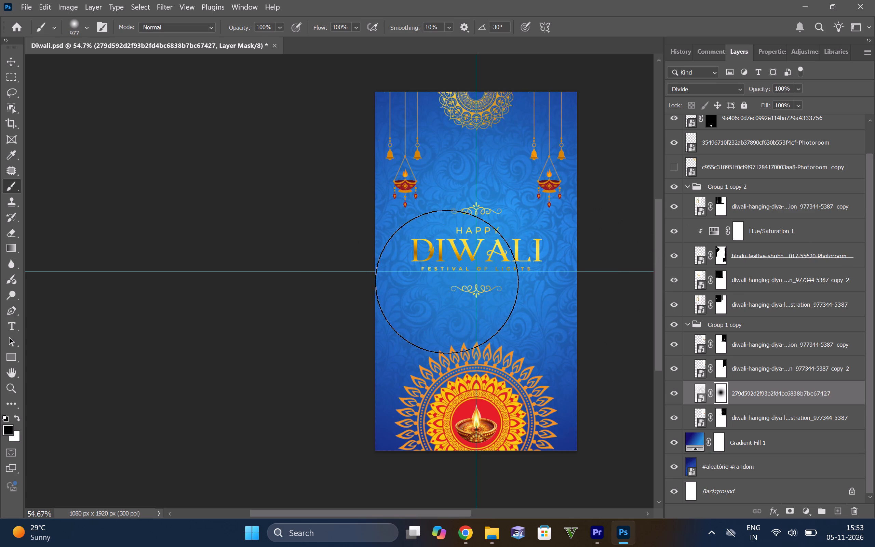
# Fade the floral pattern further behind the DIWALI title with three more soft black 977 px brush dabs on its layer mask.
pyautogui.click(475, 259)
pyautogui.click(475, 259)
pyautogui.click(475, 259)
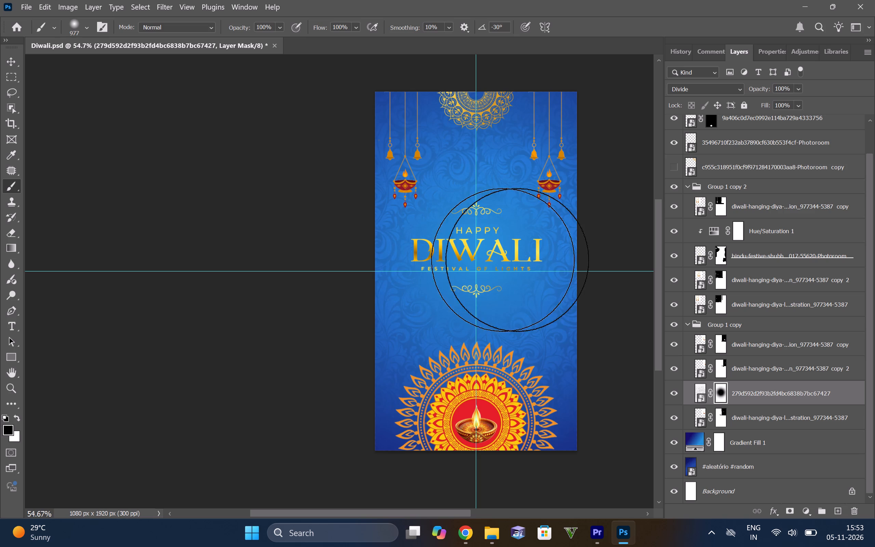
# Examine how the masked floral pattern blends around the DIWALI title and across the whole poster background.
pyautogui.keyDown('alt'); pyautogui.scroll(-9, 667, 291); pyautogui.keyUp('alt')
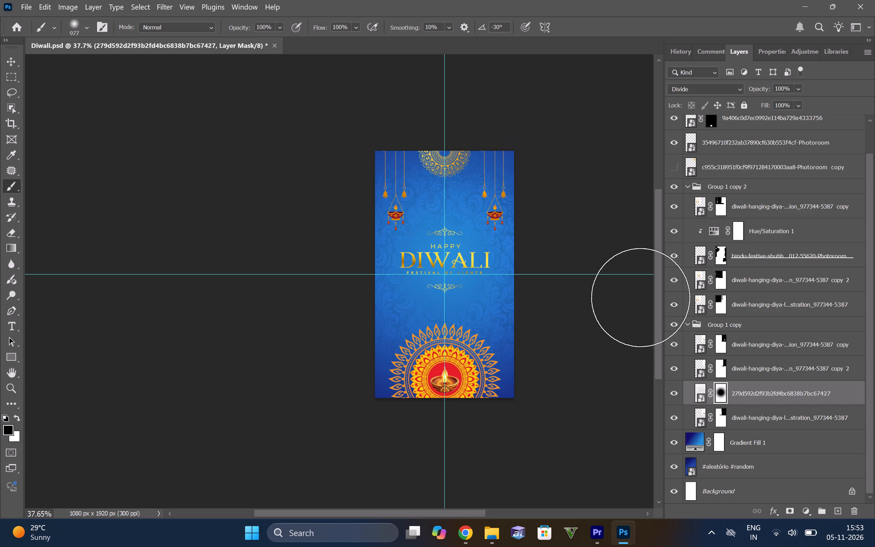
pyautogui.keyDown('alt'); pyautogui.scroll(3, 641, 297); pyautogui.keyUp('alt')
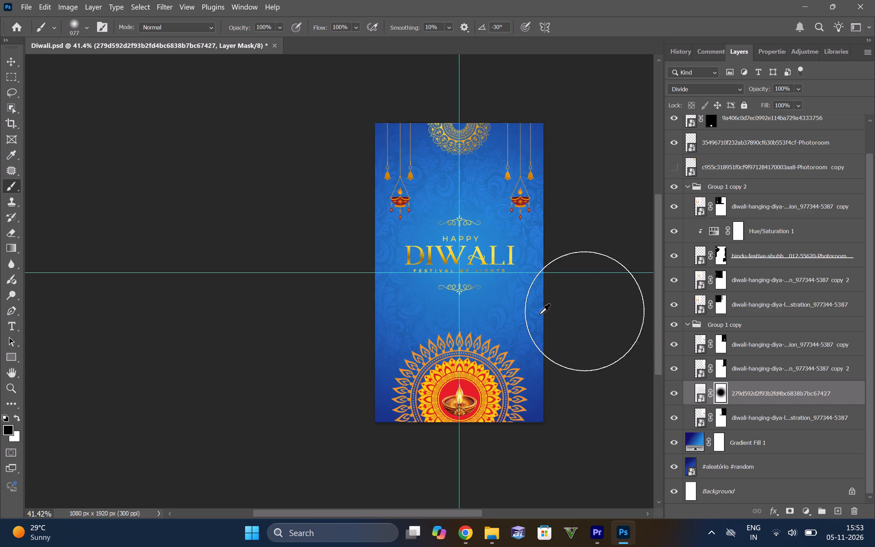
pyautogui.keyDown('alt'); pyautogui.scroll(2, 539, 314); pyautogui.keyUp('alt')
pyautogui.keyDown('alt'); pyautogui.scroll(-3, 396, 254); pyautogui.keyUp('alt')
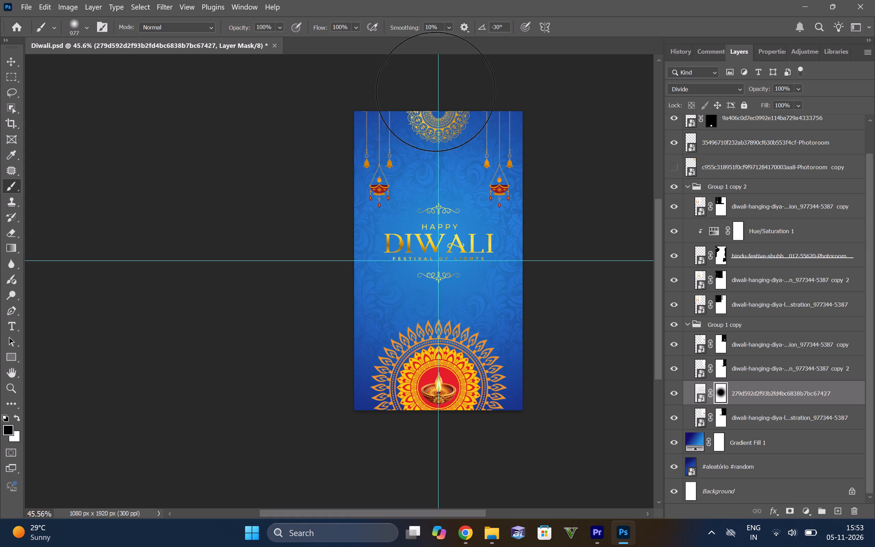
pyautogui.keyDown('alt'); pyautogui.scroll(-5, 446, 109); pyautogui.keyUp('alt')
pyautogui.keyDown('alt'); pyautogui.scroll(6, 416, 268); pyautogui.keyUp('alt')
pyautogui.keyDown('alt'); pyautogui.scroll(3, 547, 254); pyautogui.keyUp('alt')
pyautogui.scroll(-3, 557, 258)
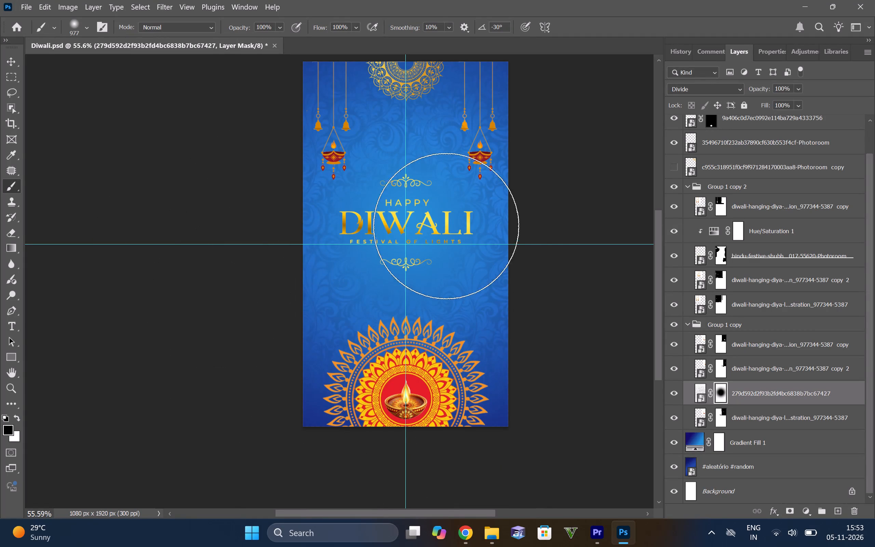
pyautogui.keyDown('alt'); pyautogui.scroll(-2, 451, 266); pyautogui.keyUp('alt')
pyautogui.keyDown('alt'); pyautogui.scroll(-1, 384, 264); pyautogui.keyUp('alt')
pyautogui.keyDown('alt'); pyautogui.scroll(3, 446, 270); pyautogui.keyUp('alt')
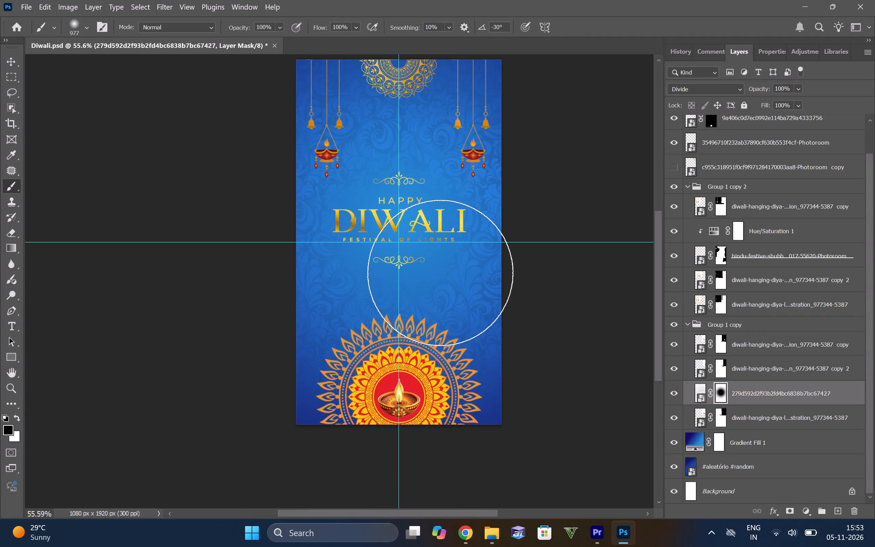
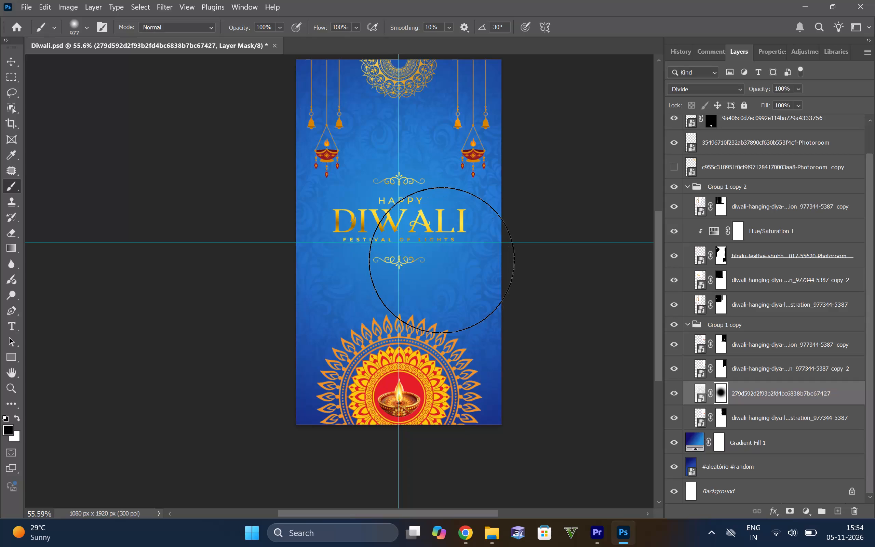
# Clear the floral pattern more strongly behind the DIWALI title with repeated soft black 977 px brush dabs on its layer mask.
pyautogui.click(399, 235)
pyautogui.tripleClick(400, 235)
pyautogui.tripleClick(400, 235)
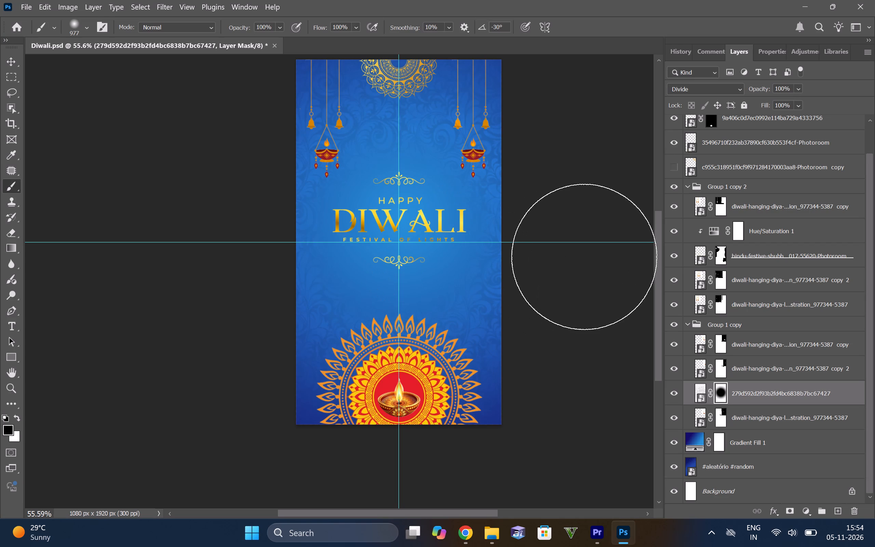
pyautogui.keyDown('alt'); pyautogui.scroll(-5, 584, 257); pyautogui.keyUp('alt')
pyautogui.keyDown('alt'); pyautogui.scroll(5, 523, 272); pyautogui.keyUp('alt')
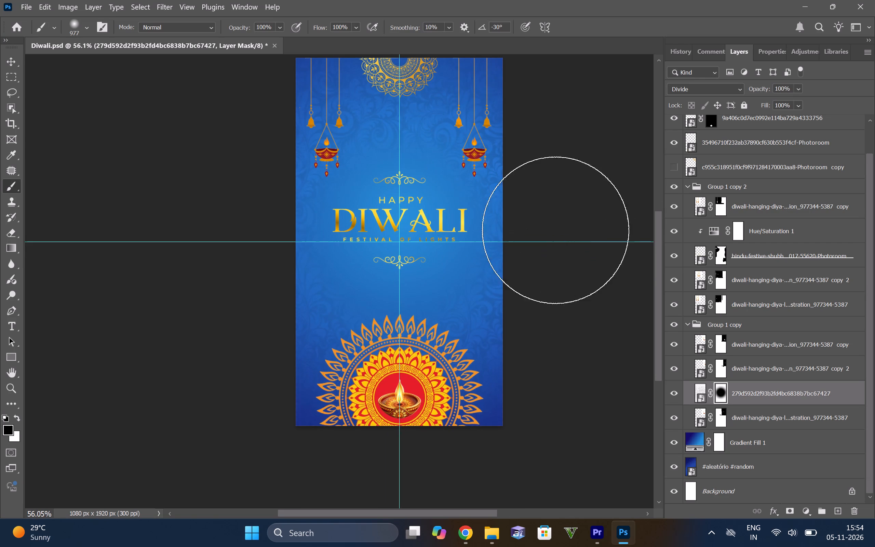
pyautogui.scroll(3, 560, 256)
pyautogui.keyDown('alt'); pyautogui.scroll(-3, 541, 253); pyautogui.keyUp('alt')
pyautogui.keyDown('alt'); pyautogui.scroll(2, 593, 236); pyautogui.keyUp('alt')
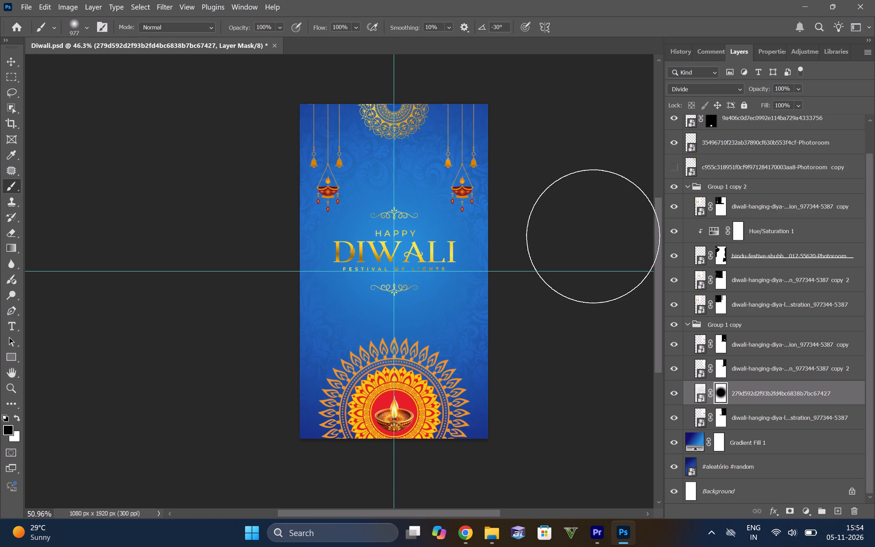
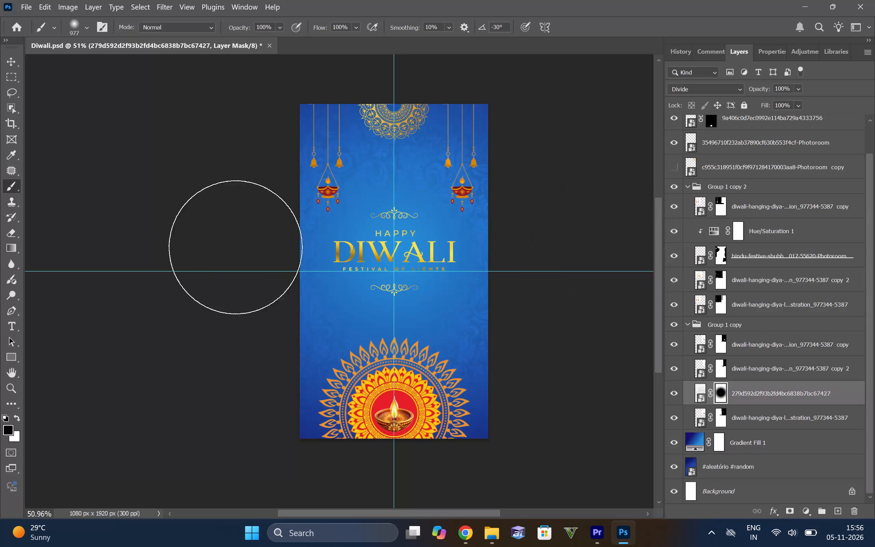
# Examine the whole Diwali poster and its title area to judge how the masked floral texture blends into the background.
pyautogui.scroll(-5, 582, 347)
pyautogui.keyDown('alt'); pyautogui.scroll(6, 584, 334); pyautogui.keyUp('alt')
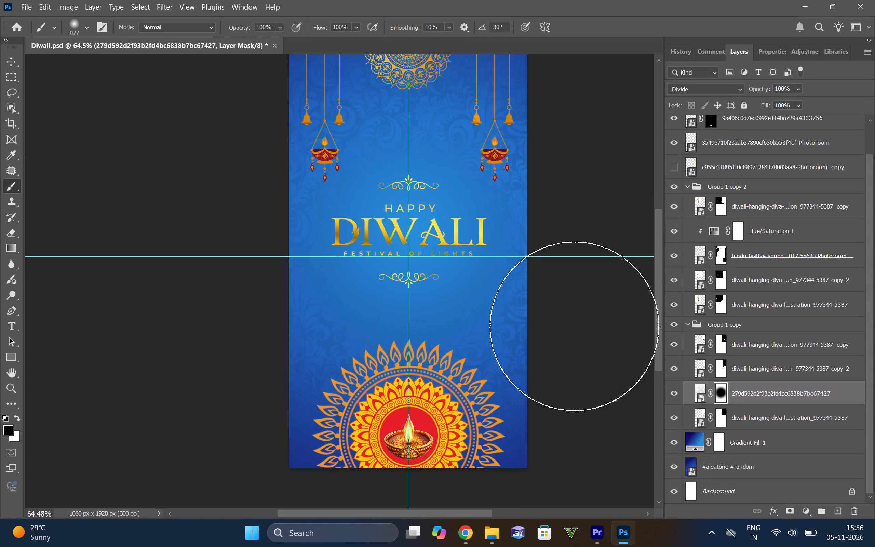
pyautogui.keyDown('alt'); pyautogui.scroll(-3, 545, 316); pyautogui.keyUp('alt')
pyautogui.scroll(-3, 538, 314)
pyautogui.scroll(7, 554, 310)
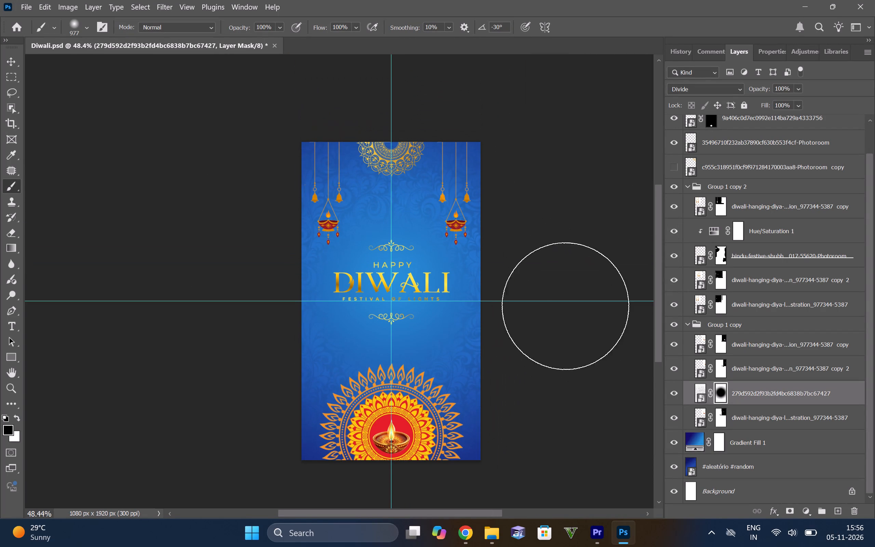
pyautogui.keyDown('alt'); pyautogui.scroll(3, 565, 291); pyautogui.keyUp('alt')
pyautogui.keyDown('alt'); pyautogui.scroll(-3, 564, 265); pyautogui.keyUp('alt')
pyautogui.scroll(-2, 583, 258)
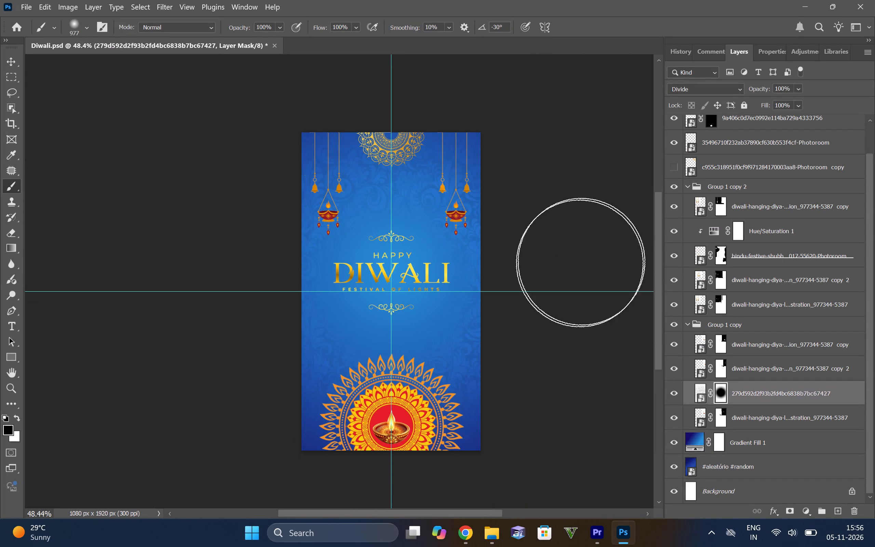
pyautogui.scroll(-2, 580, 263)
pyautogui.keyDown('alt'); pyautogui.scroll(2, 541, 306); pyautogui.keyUp('alt')
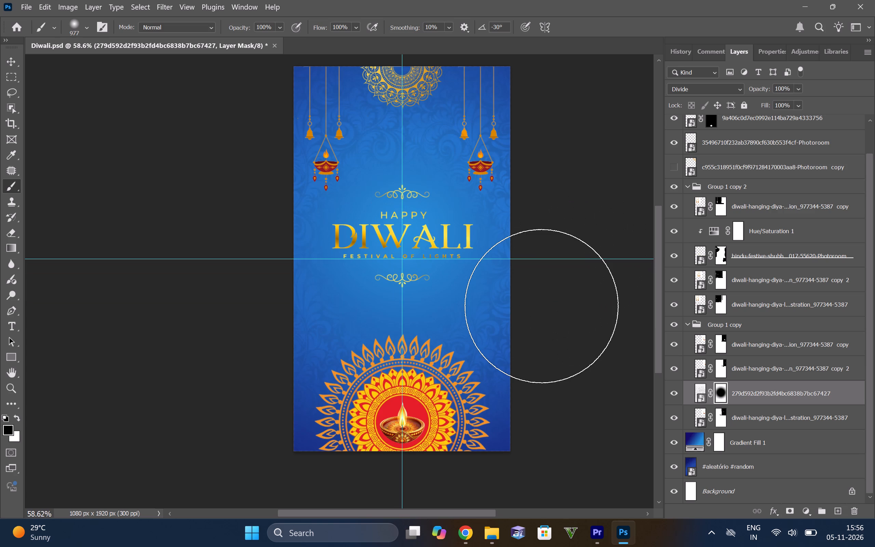
pyautogui.keyDown('alt'); pyautogui.scroll(5, 88, 131); pyautogui.keyUp('alt')
pyautogui.scroll(9, 294, 207)
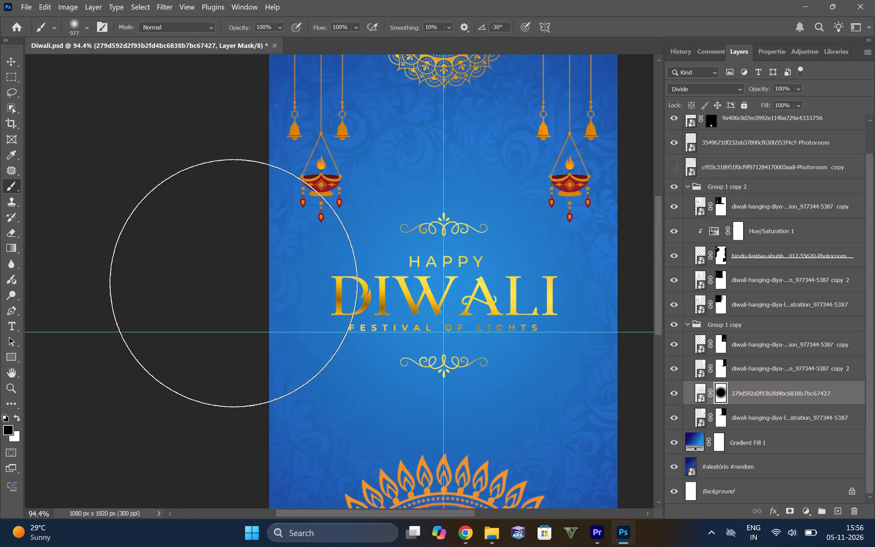
# Dab soft black with the 977 px brush past the poster's upper-left edge on the hindu-festive layer's mask in Group 1 copy 2.
pyautogui.scroll(16, 233, 283)
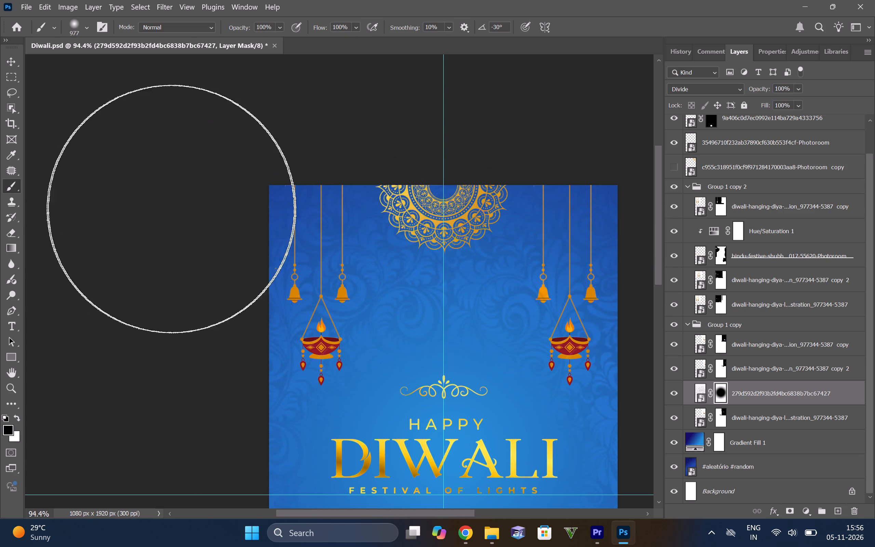
pyautogui.click(721, 255)
pyautogui.click(159, 275)
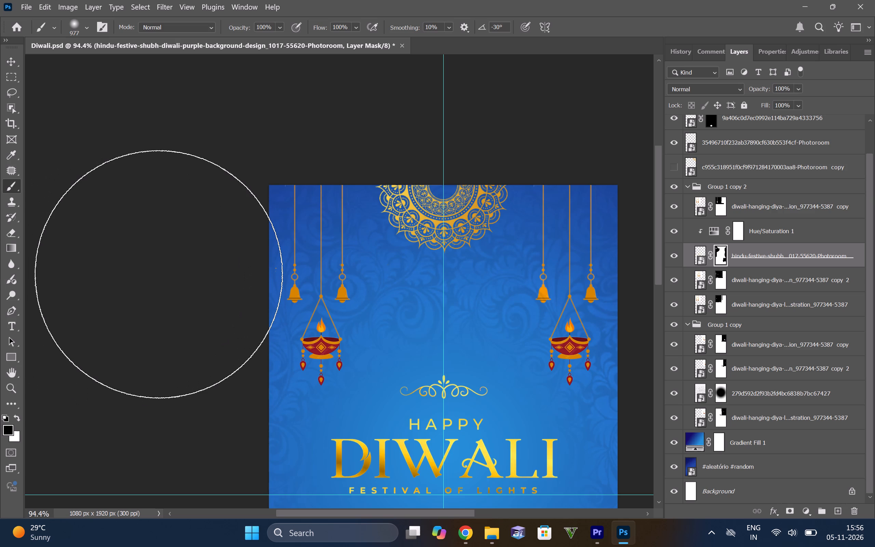
pyautogui.tripleClick(159, 274)
pyautogui.tripleClick(159, 274)
pyautogui.tripleClick(159, 274)
pyautogui.click(159, 274)
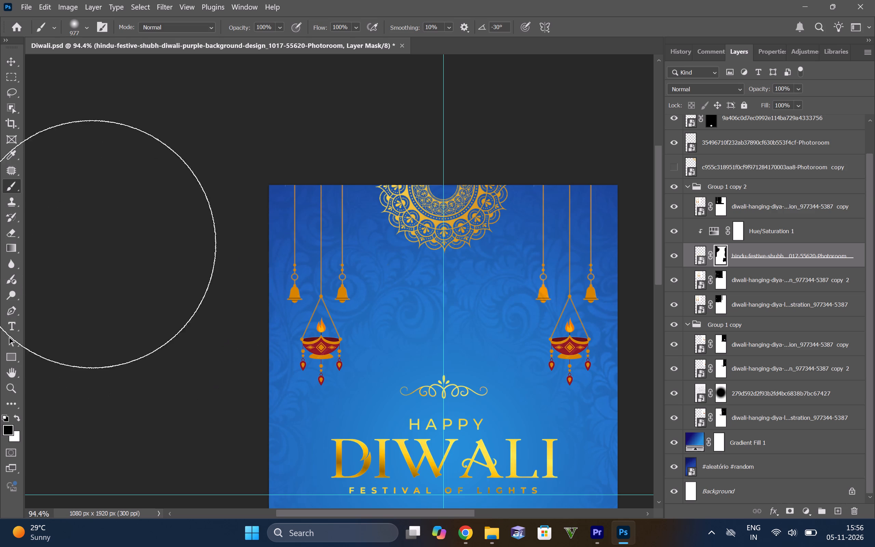
pyautogui.doubleClick(165, 190)
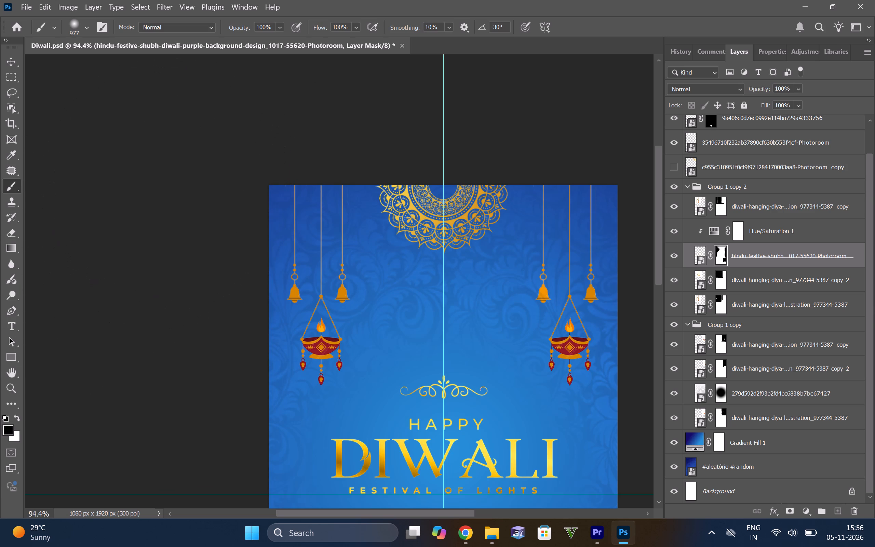
# Dab black past the poster's upper-left edge on the mask of the hanging-diya "copy 2" layer in Group 1 copy 2.
pyautogui.click(721, 277)
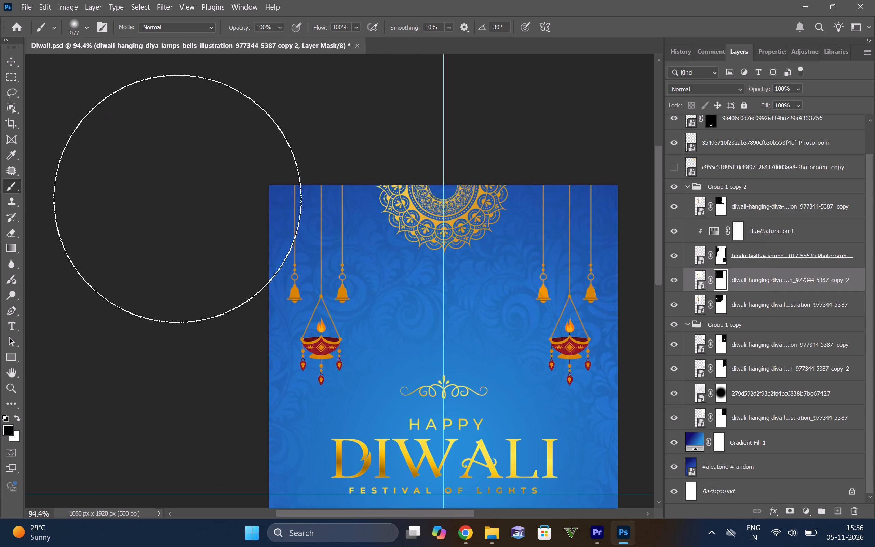
pyautogui.click(162, 180)
pyautogui.tripleClick(165, 178)
pyautogui.tripleClick(165, 178)
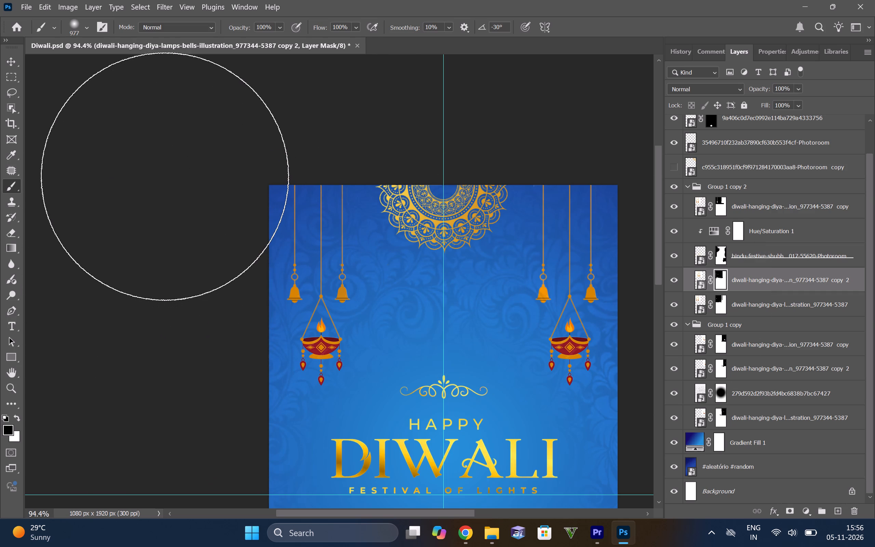
pyautogui.click(169, 179)
# Reduce the brush to 92 px and dab over the stray mark at the poster's top edge, right of the mandala, on the same mask.
pyautogui.keyDown('alt'); pyautogui.scroll(-1, 350, 304); pyautogui.keyUp('alt')
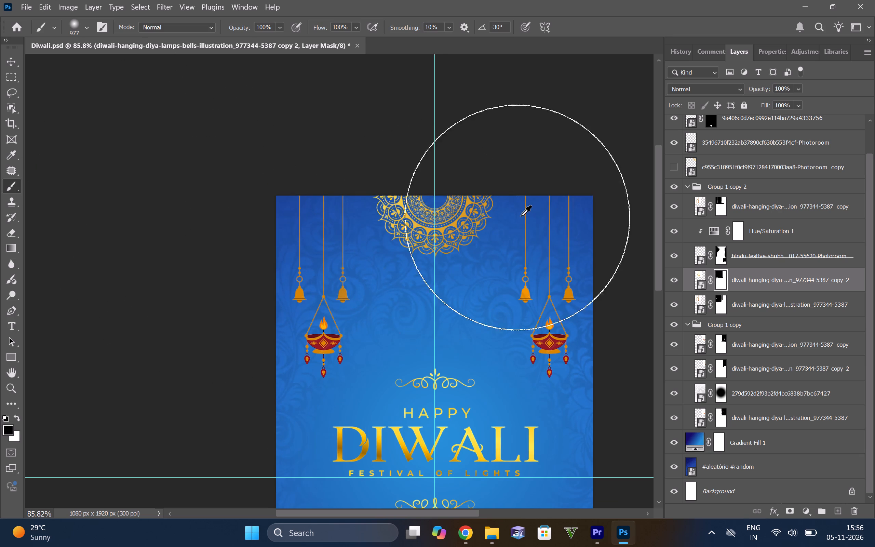
pyautogui.keyDown('alt'); pyautogui.scroll(14, 521, 216); pyautogui.keyUp('alt')
pyautogui.keyDown('alt'); pyautogui.moveTo(572, 218); pyautogui.dragTo(503, 214, button='right'); pyautogui.keyUp('alt')
pyautogui.keyDown('alt'); pyautogui.moveTo(660, 233); pyautogui.dragTo(448, 224, button='right'); pyautogui.keyUp('alt')
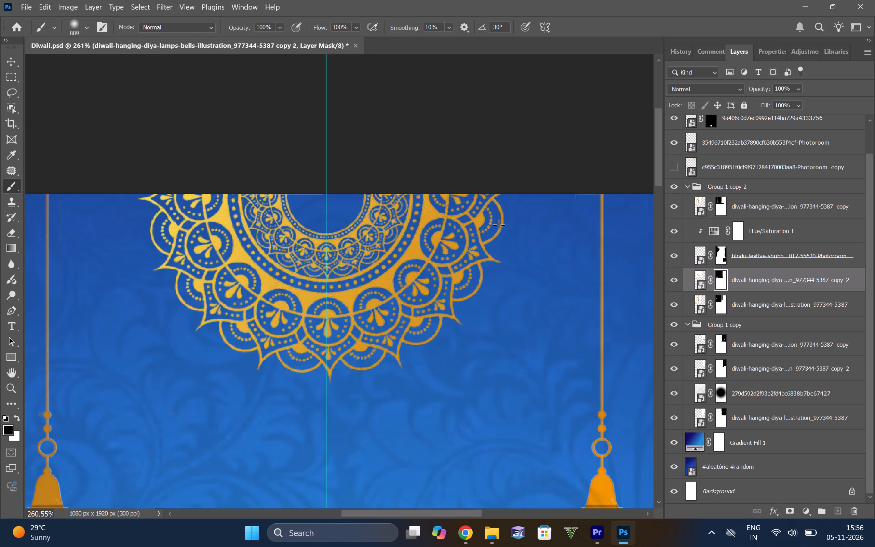
pyautogui.keyDown('alt'); pyautogui.moveTo(544, 226); pyautogui.dragTo(443, 231, button='right'); pyautogui.keyUp('alt')
pyautogui.keyDown('alt'); pyautogui.moveTo(592, 239); pyautogui.dragTo(443, 228, button='right'); pyautogui.keyUp('alt')
pyautogui.keyDown('alt'); pyautogui.moveTo(516, 236); pyautogui.dragTo(443, 237, button='right'); pyautogui.keyUp('alt')
pyautogui.keyDown('alt'); pyautogui.moveTo(581, 203); pyautogui.dragTo(513, 203, button='right'); pyautogui.keyUp('alt')
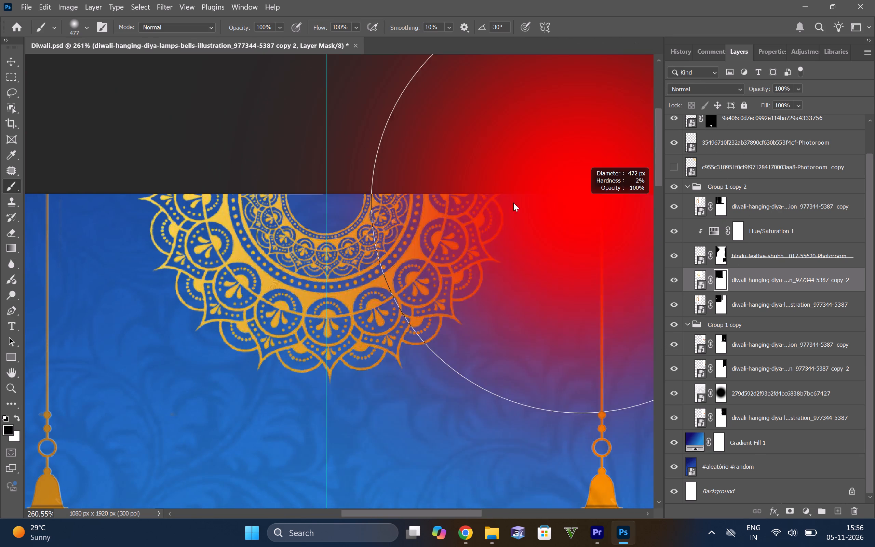
pyautogui.keyDown('alt'); pyautogui.moveTo(513, 203); pyautogui.dragTo(456, 207, button='right'); pyautogui.keyUp('alt')
pyautogui.keyDown('alt'); pyautogui.moveTo(531, 205); pyautogui.dragTo(451, 209, button='right'); pyautogui.keyUp('alt')
pyautogui.keyDown('alt'); pyautogui.moveTo(531, 206); pyautogui.dragTo(504, 207, button='right'); pyautogui.keyUp('alt')
pyautogui.keyDown('alt'); pyautogui.moveTo(539, 211); pyautogui.dragTo(520, 214, button='right'); pyautogui.keyUp('alt')
pyautogui.keyDown('alt'); pyautogui.moveTo(541, 211); pyautogui.dragTo(525, 210, button='right'); pyautogui.keyUp('alt')
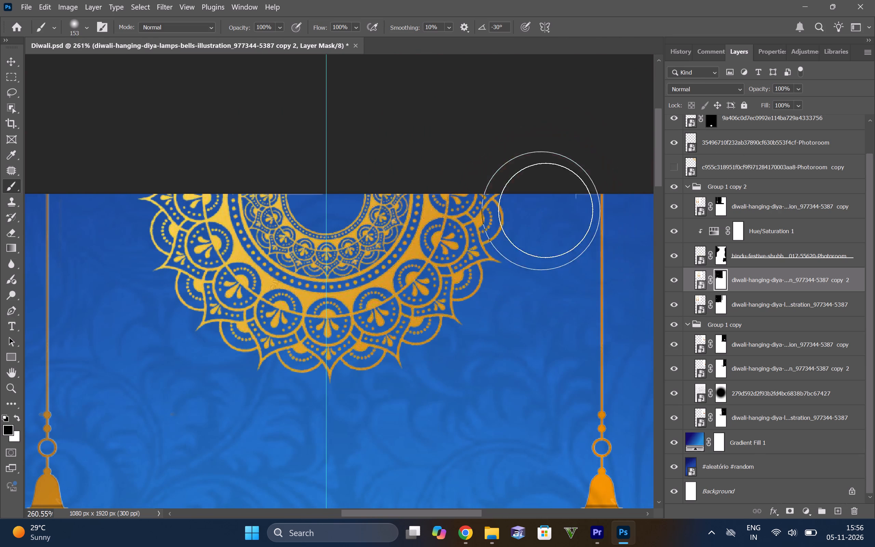
pyautogui.keyDown('alt'); pyautogui.moveTo(556, 210); pyautogui.dragTo(541, 206, button='right'); pyautogui.keyUp('alt')
pyautogui.keyDown('alt'); pyautogui.moveTo(550, 205); pyautogui.dragTo(533, 207, button='right'); pyautogui.keyUp('alt')
pyautogui.keyDown('alt'); pyautogui.moveTo(555, 205); pyautogui.dragTo(547, 202, button='right'); pyautogui.keyUp('alt')
pyautogui.moveTo(565, 199); pyautogui.dragTo(562, 168)
pyautogui.doubleClick(562, 188)
# Try dabbing the stray top-edge mark on the masks of Group 1 copy's hanging-diya "copy" layer and the hindu-festive layer.
pyautogui.click(728, 311)
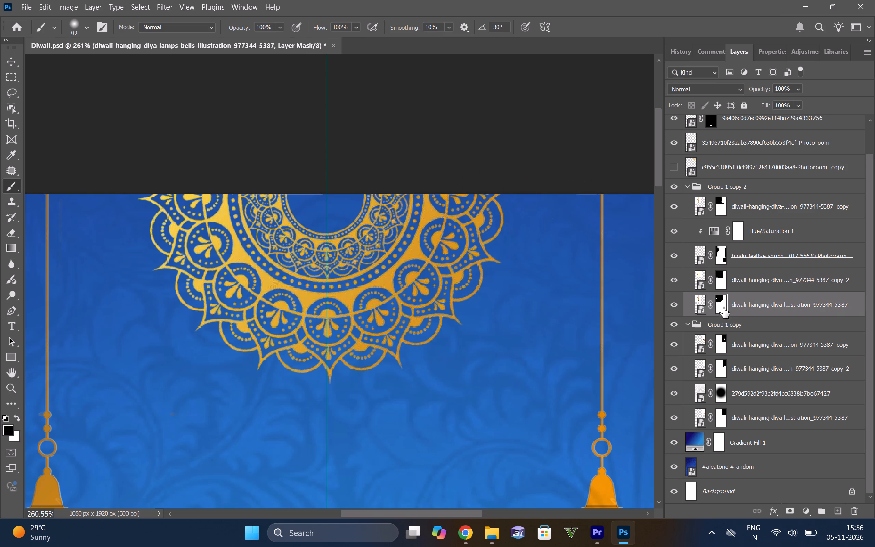
pyautogui.click(717, 341)
pyautogui.click(566, 192)
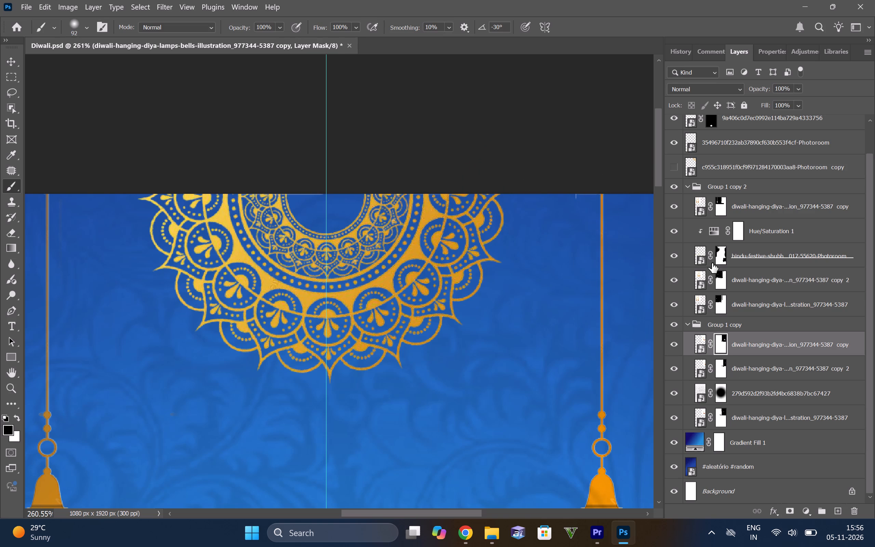
pyautogui.click(724, 257)
pyautogui.click(563, 197)
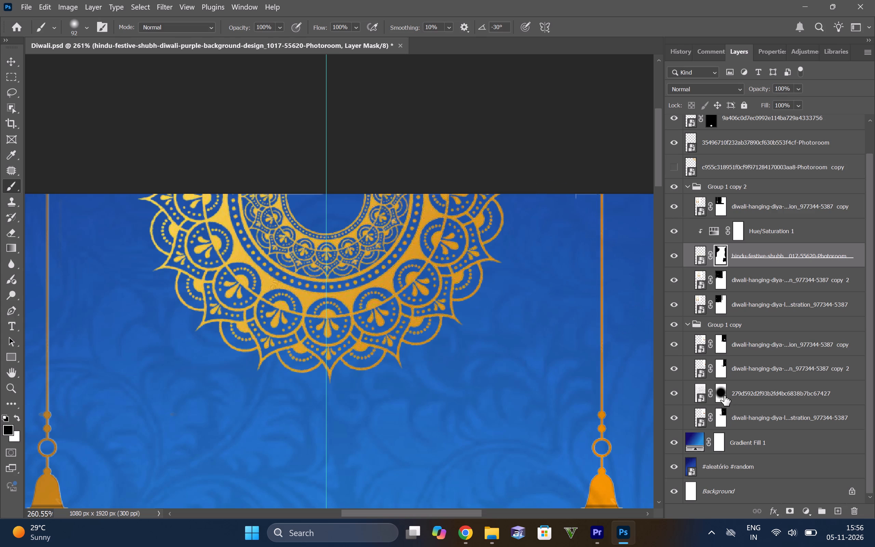
# Paint out the stray top-edge mark with black dabs on the mask of the hanging-diya "copy 2" layer in Group 1 copy.
pyautogui.click(719, 374)
pyautogui.click(559, 188)
pyautogui.doubleClick(560, 191)
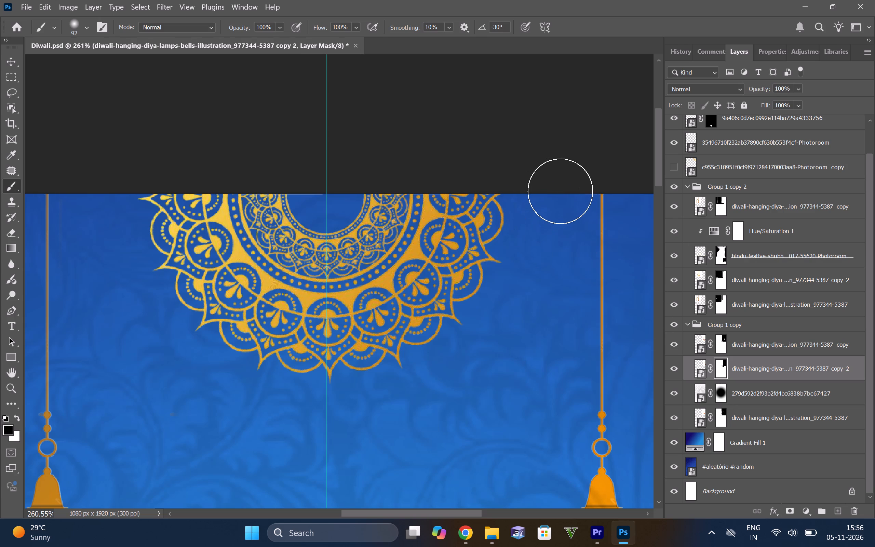
pyautogui.click(560, 189)
pyautogui.click(563, 190)
pyautogui.click(561, 194)
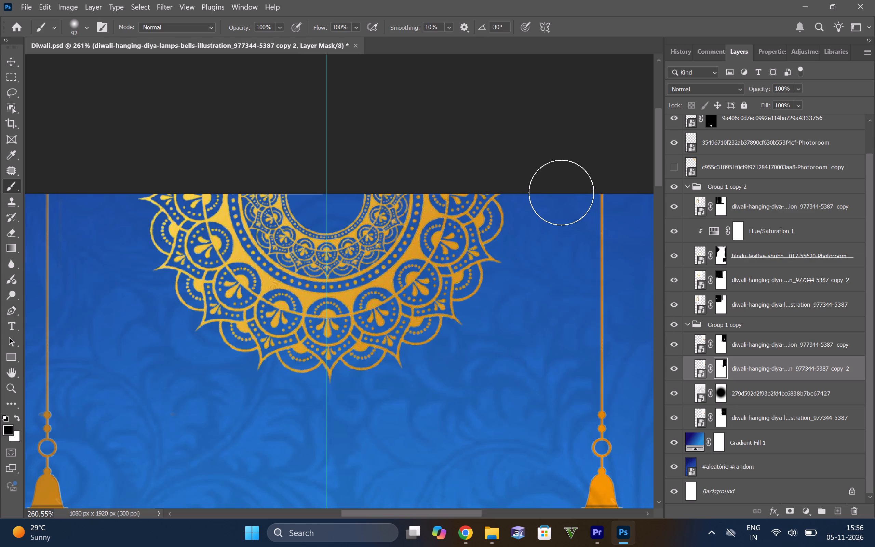
pyautogui.click(567, 192)
# Review the full poster and its details, checking the top edge, hanging diyas, title and background texture.
pyautogui.keyDown('alt'); pyautogui.scroll(-8, 550, 137); pyautogui.keyUp('alt')
pyautogui.keyDown('alt'); pyautogui.scroll(3, 564, 267); pyautogui.keyUp('alt')
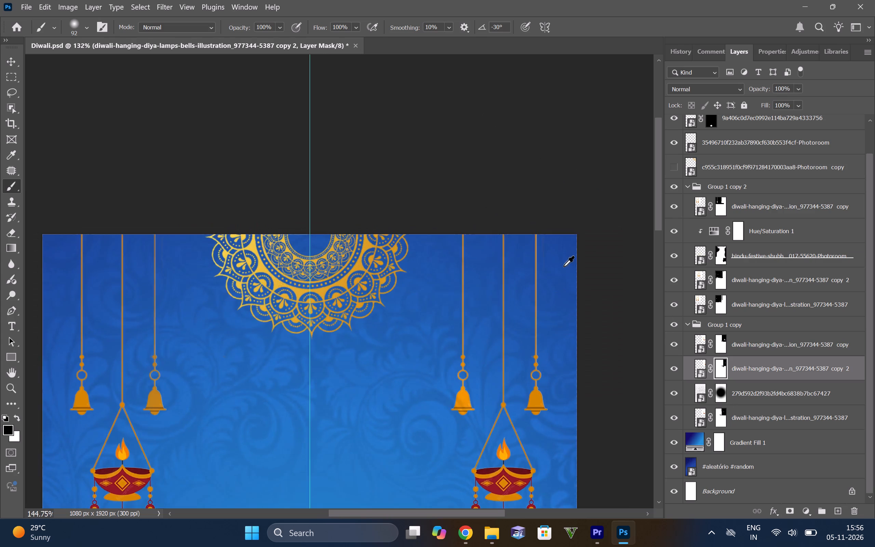
pyautogui.keyDown('alt'); pyautogui.scroll(2, 564, 266); pyautogui.keyUp('alt')
pyautogui.scroll(-11, 564, 266)
pyautogui.keyDown('alt'); pyautogui.scroll(-8, 561, 268); pyautogui.keyUp('alt')
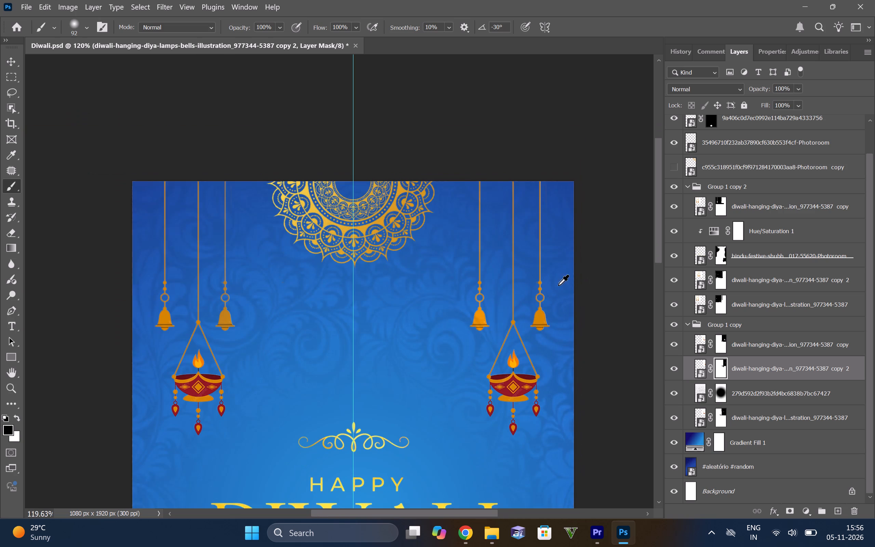
pyautogui.keyDown('alt'); pyautogui.scroll(-17, 558, 285); pyautogui.keyUp('alt')
pyautogui.scroll(-7, 449, 293)
pyautogui.keyDown('alt'); pyautogui.scroll(-3, 656, 334); pyautogui.keyUp('alt')
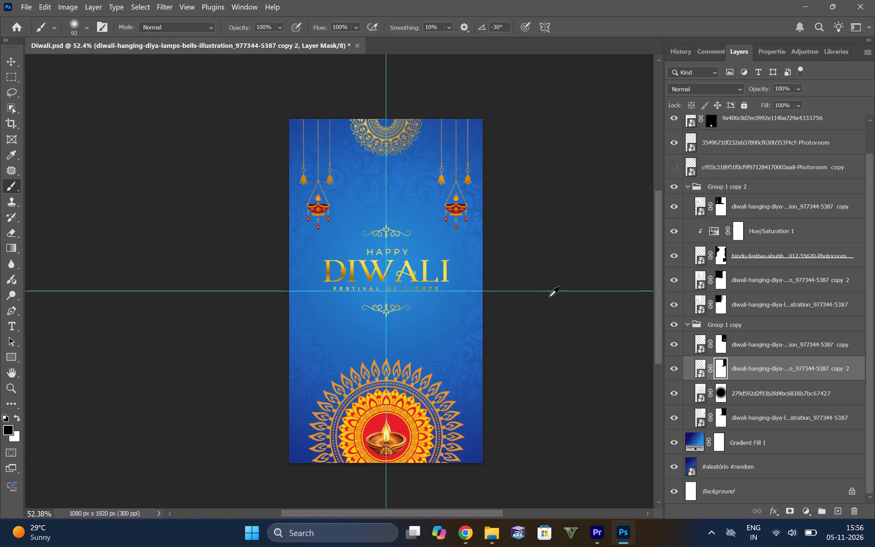
pyautogui.scroll(2, 475, 332)
pyautogui.keyDown('alt'); pyautogui.scroll(5, 478, 344); pyautogui.keyUp('alt')
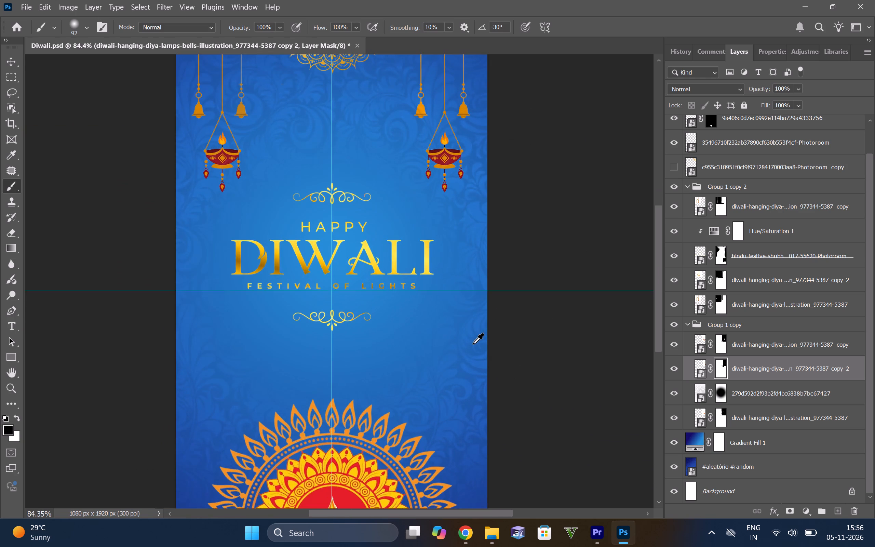
pyautogui.keyDown('alt'); pyautogui.scroll(-6, 497, 356); pyautogui.keyUp('alt')
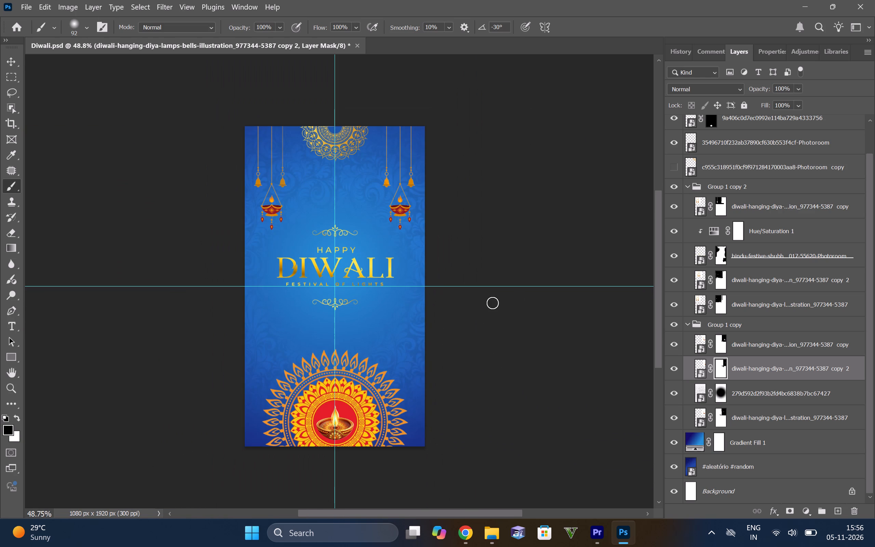
pyautogui.keyDown('alt'); pyautogui.scroll(5, 354, 235); pyautogui.keyUp('alt')
pyautogui.keyDown('alt'); pyautogui.scroll(3, 411, 233); pyautogui.keyUp('alt')
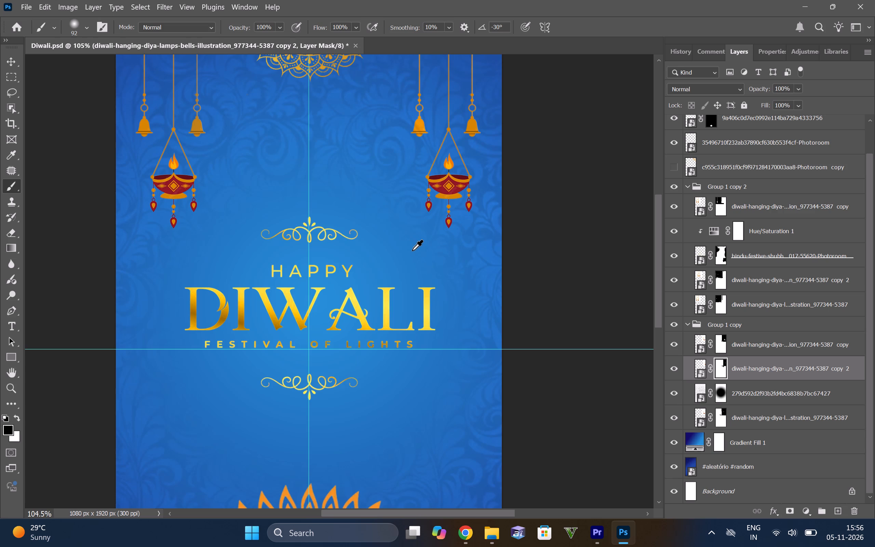
pyautogui.keyDown('alt'); pyautogui.scroll(-5, 412, 250); pyautogui.keyUp('alt')
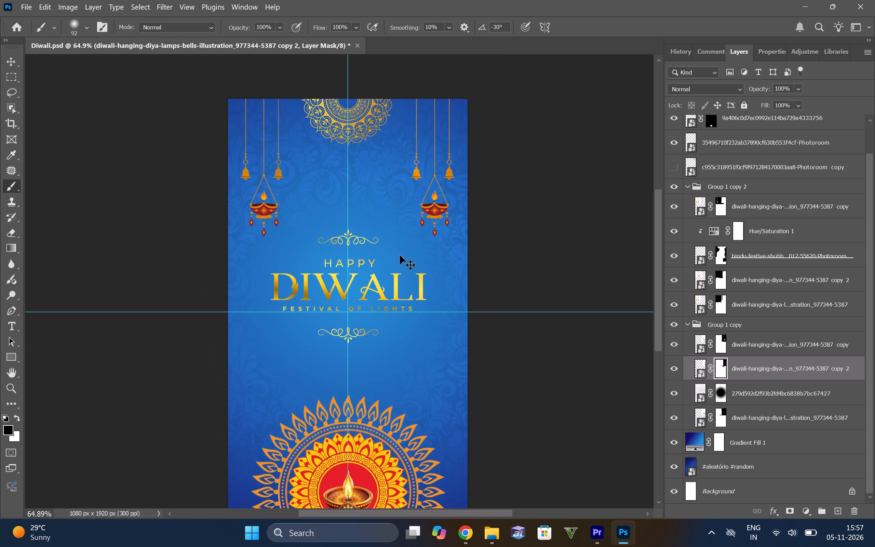
# Save the poster as Diwali in Photoshop PSD format in Downloads, replacing the existing file and keeping Maximize Compatibility on.
pyautogui.hotkey('ctrl', 'shift', 's')
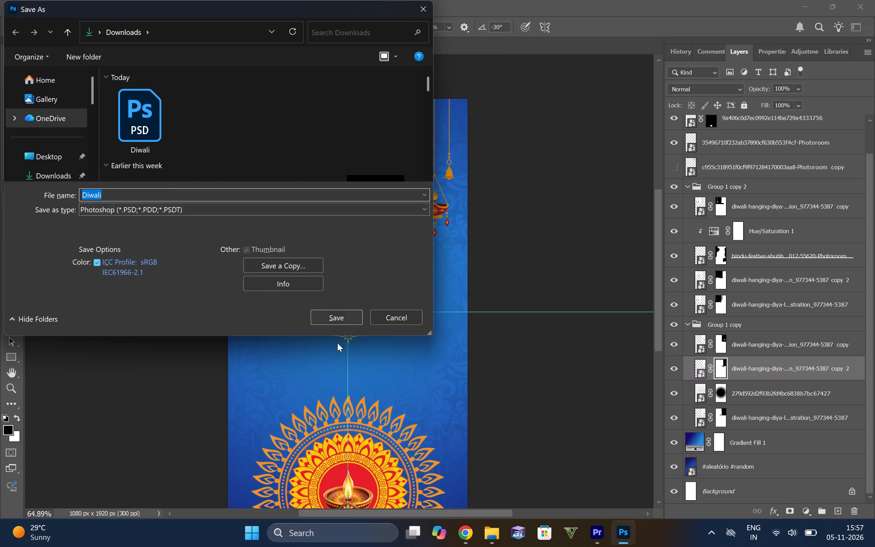
pyautogui.click(330, 319)
pyautogui.click(471, 273)
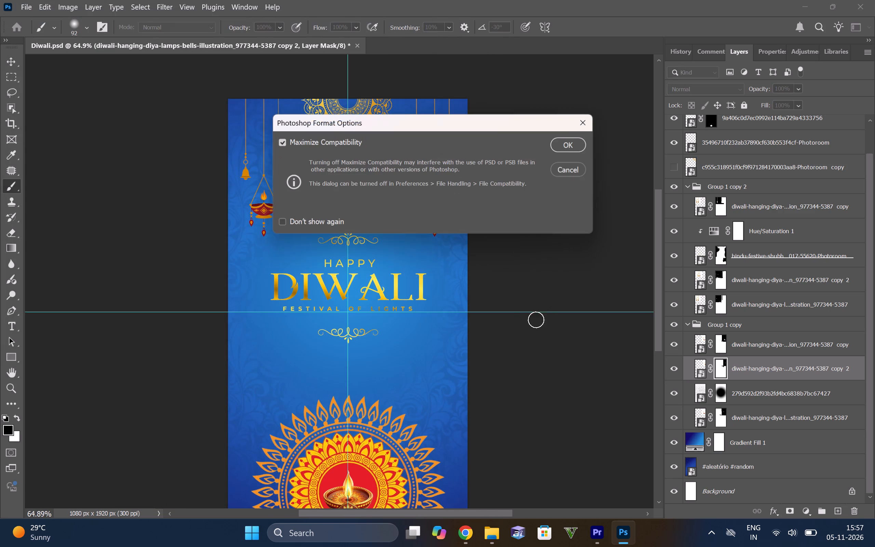
pyautogui.click(570, 144)
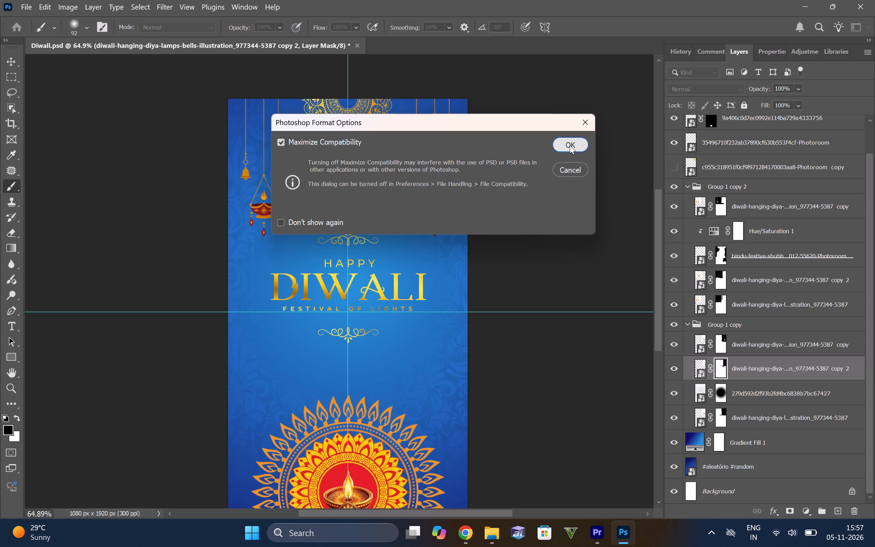